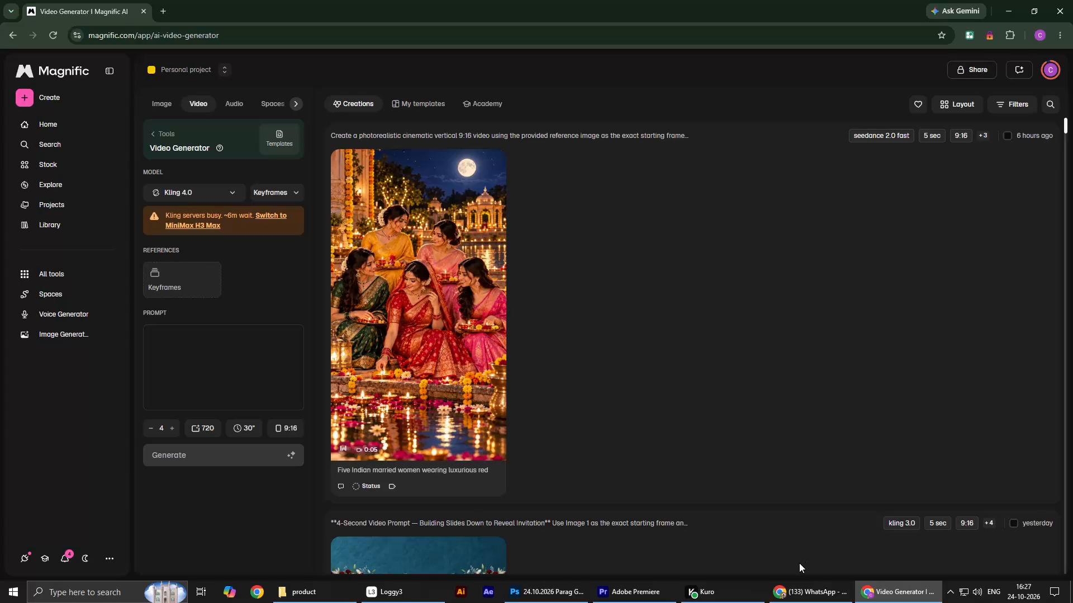
Switch to Photoshop and close the Parag Ghee Post and Parag Lal Peda Festive Post documents.
click(551, 602)
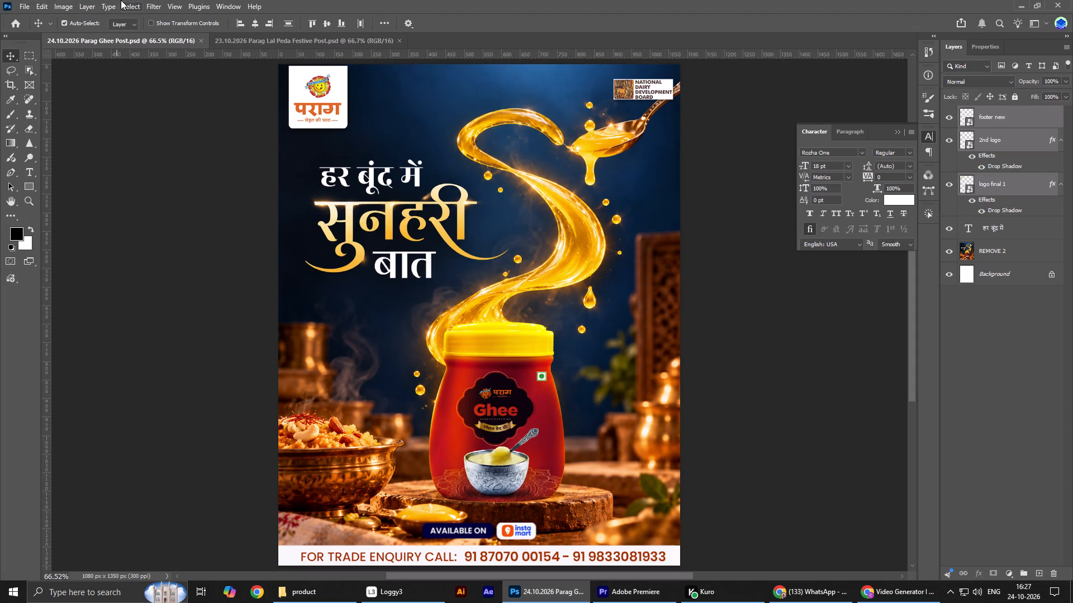
click(202, 40)
click(232, 40)
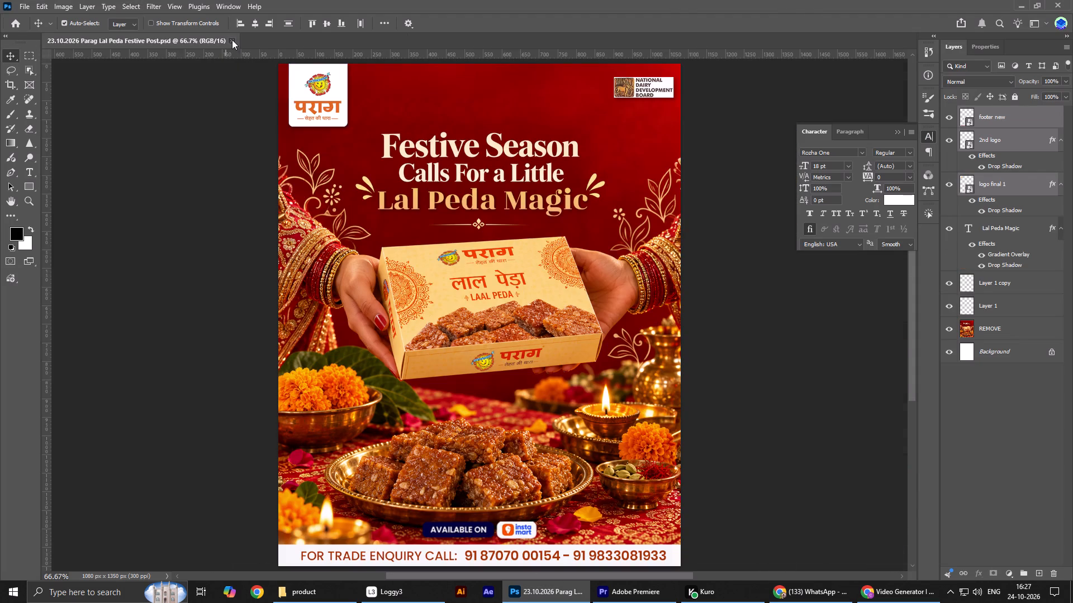
Switch to Adobe Premiere and create a new untitled project.
click(626, 602)
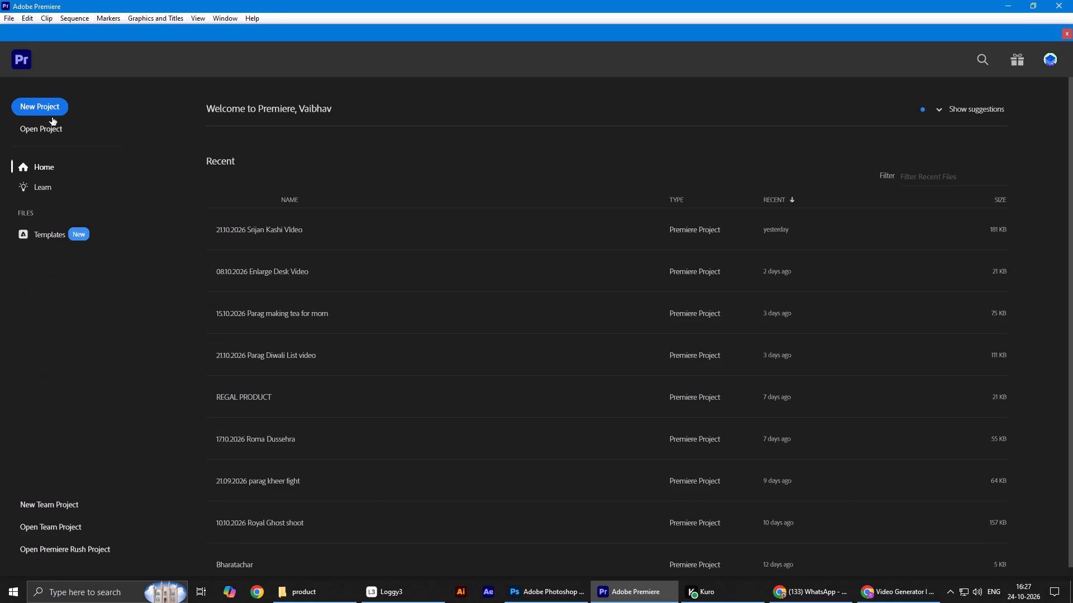
click(59, 108)
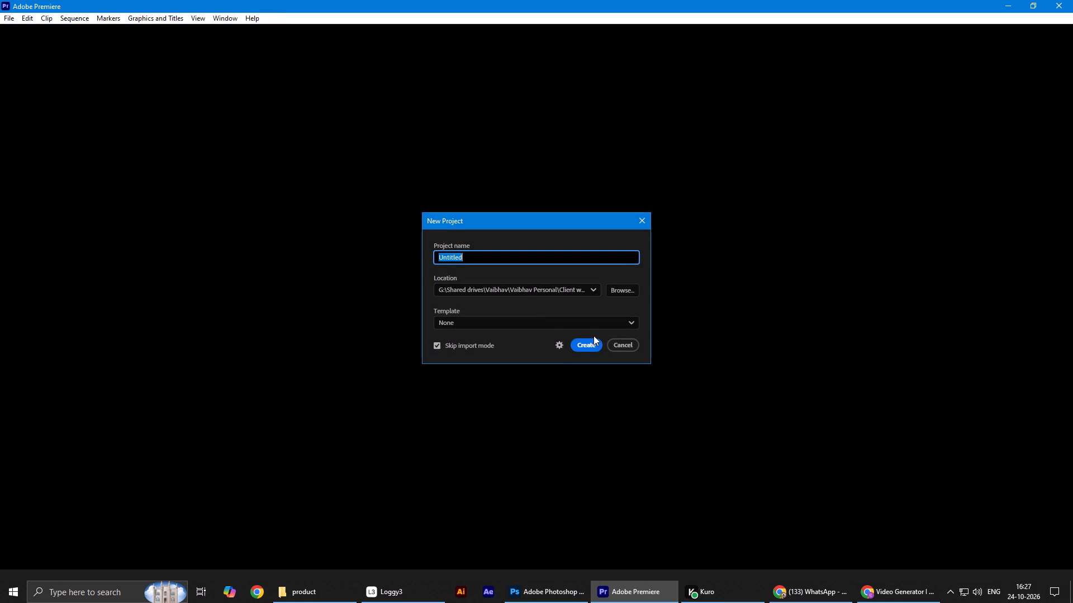
Set the project location to the Desktop and create the Untitled project, replacing the existing one.
click(567, 294)
click(493, 347)
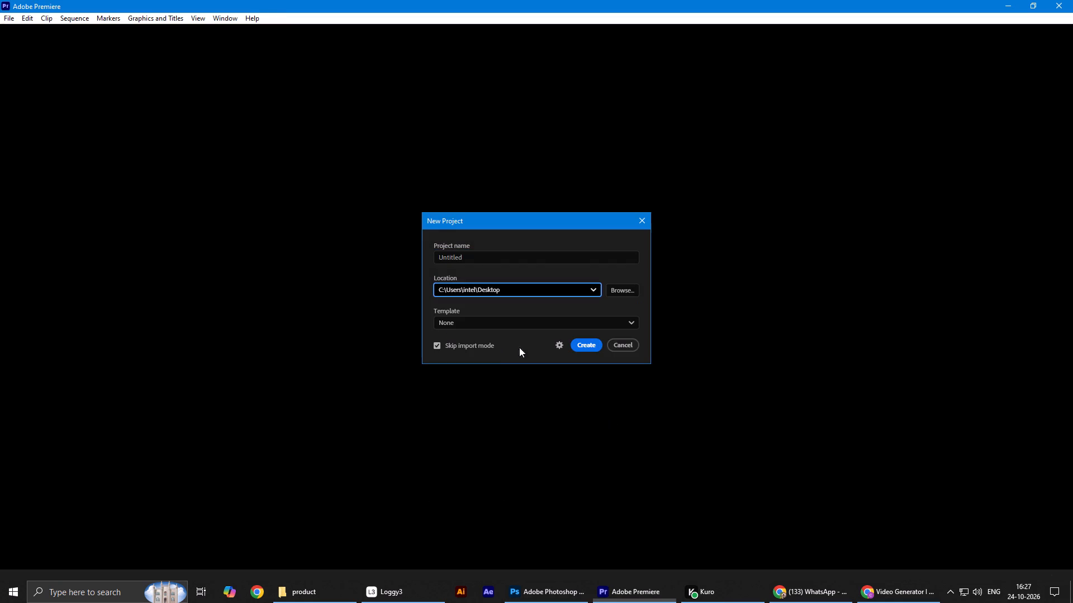
click(578, 344)
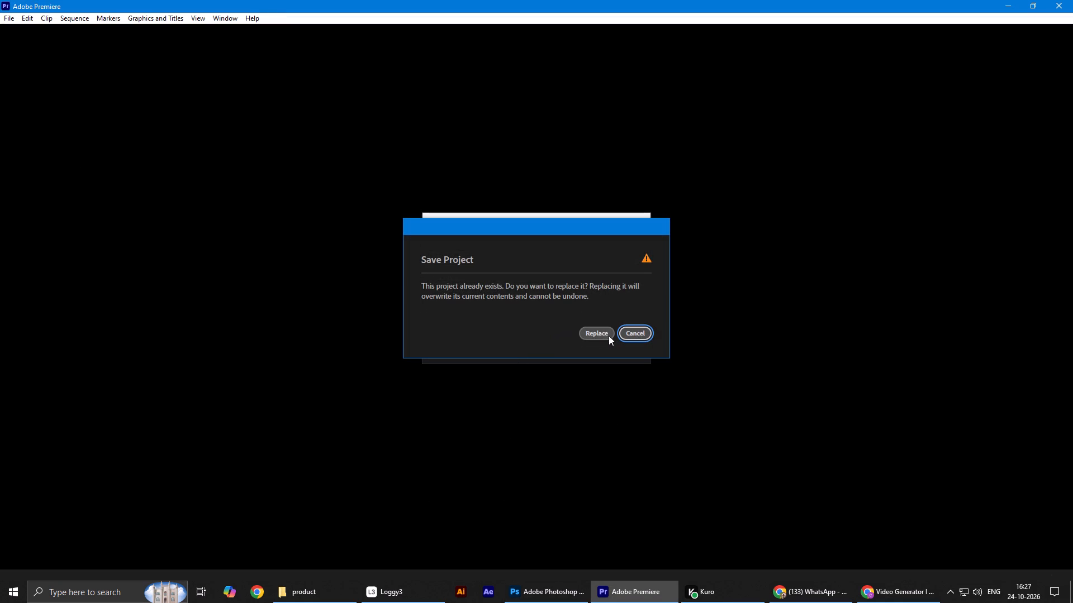
click(609, 336)
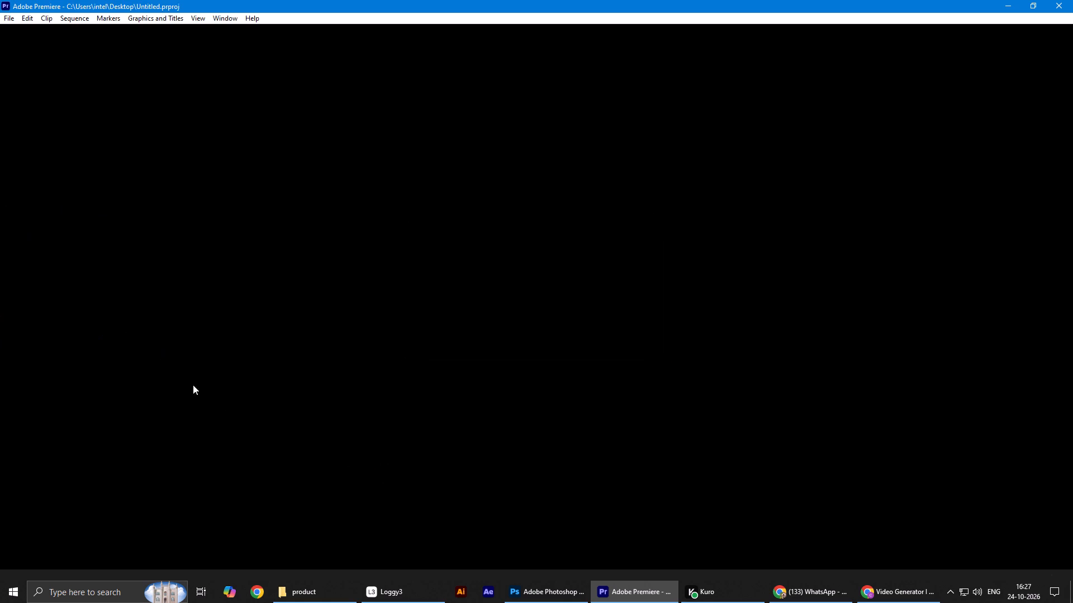
Switch to File Explorer and open the Vaibhav Personal folder in the Vaibhav shared drive on Google Drive (G:).
click(313, 595)
click(79, 394)
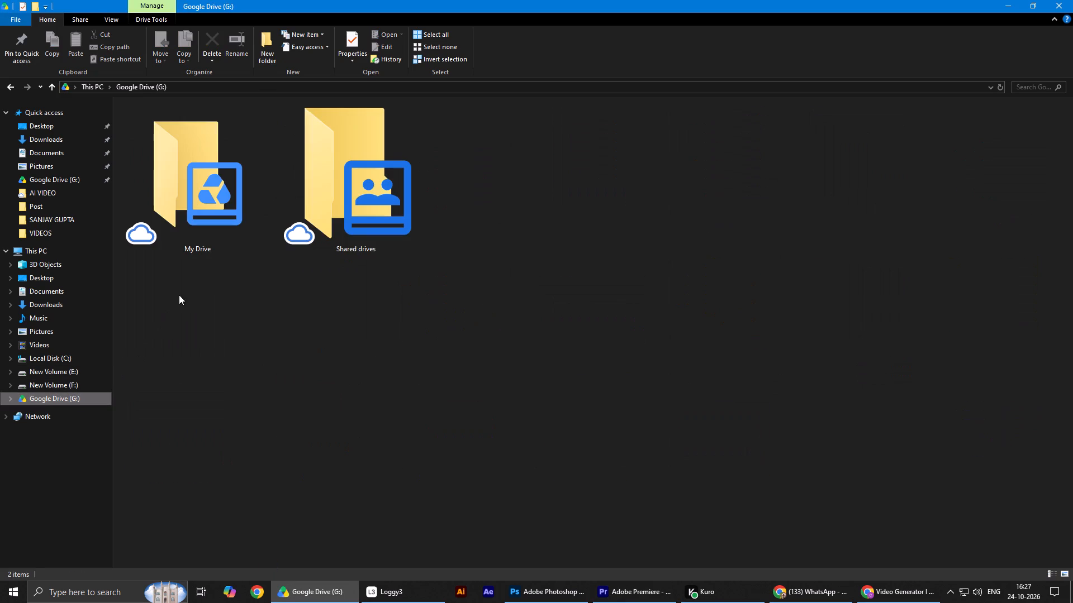
double_click(350, 159)
double_click(352, 171)
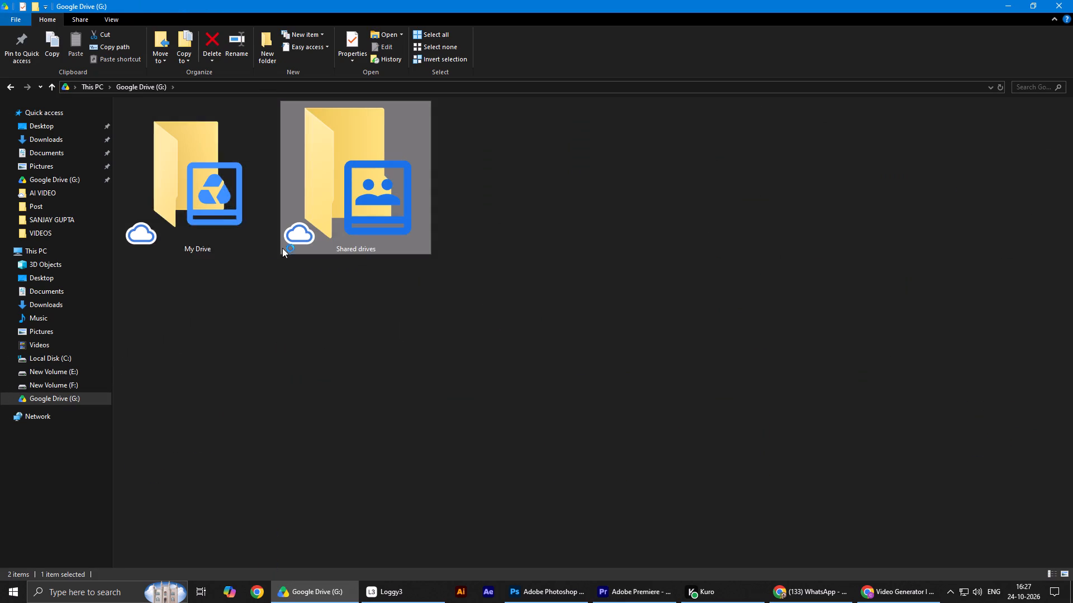
click(174, 169)
double_click(326, 189)
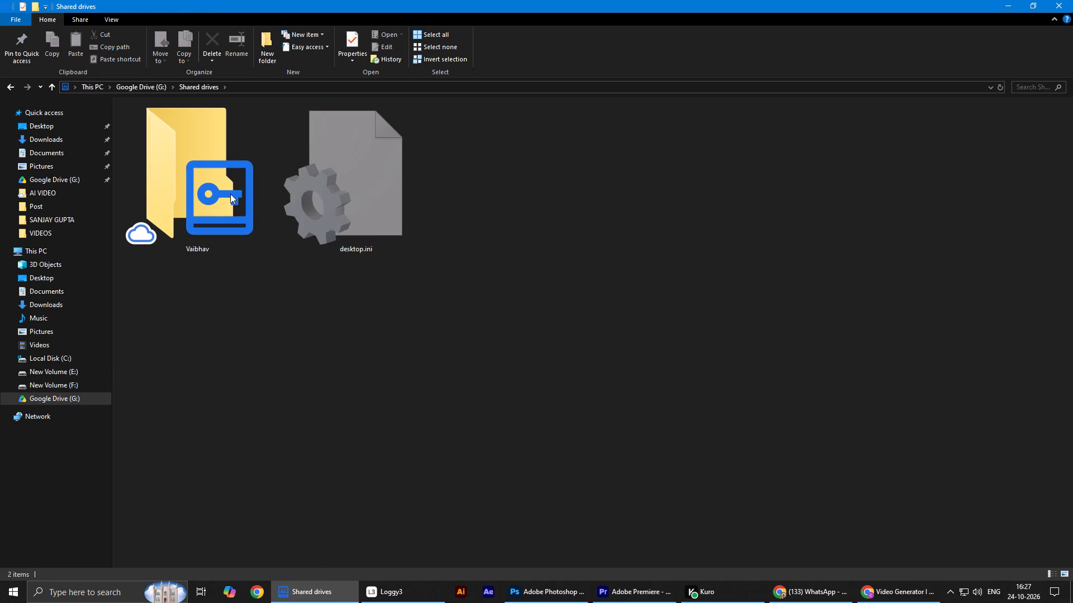
double_click(228, 193)
click(365, 195)
double_click(674, 199)
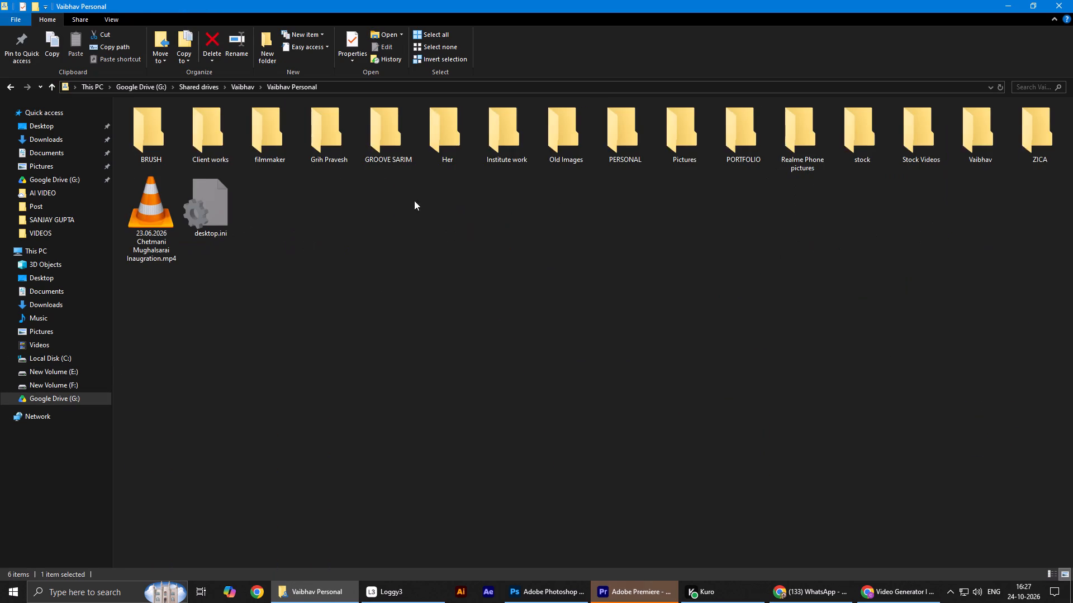
In File Explorer, open the JEEVAN ASHA folder inside Client works > ABID.
double_click(202, 147)
click(170, 134)
double_click(180, 119)
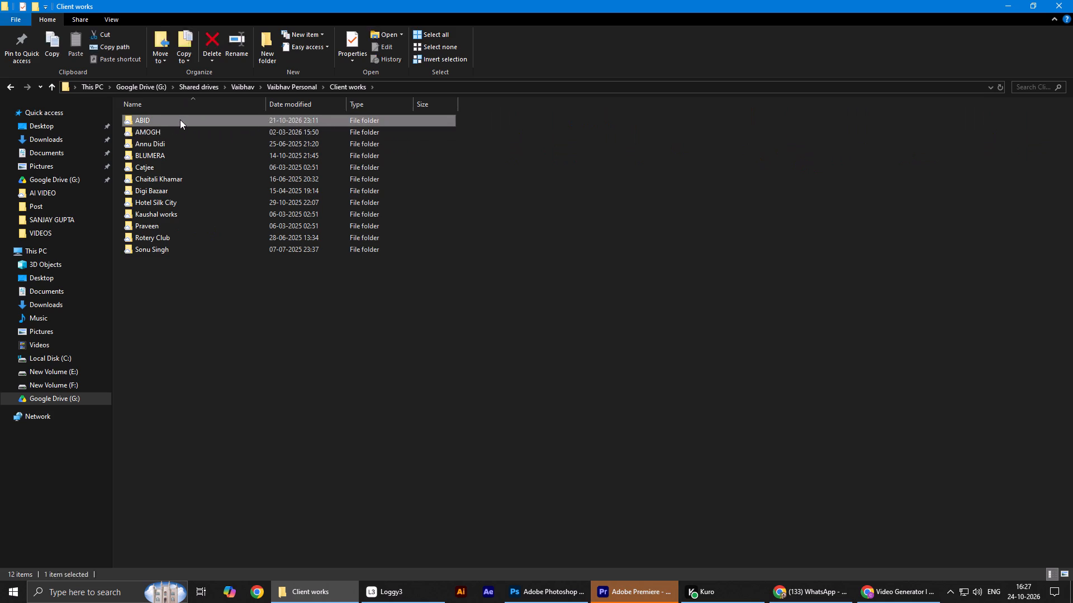
click(310, 597)
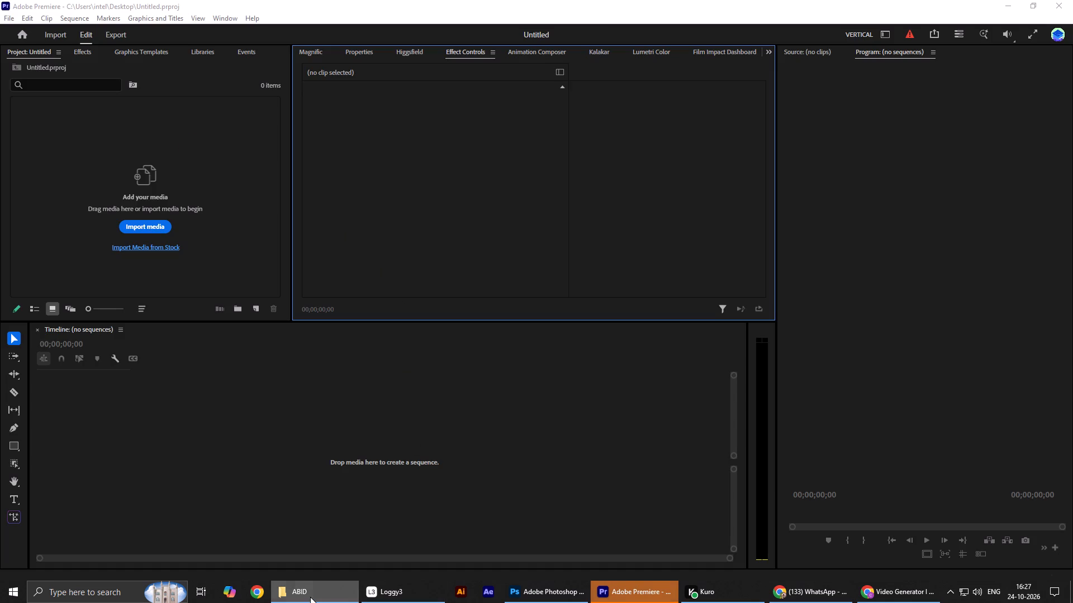
click(315, 597)
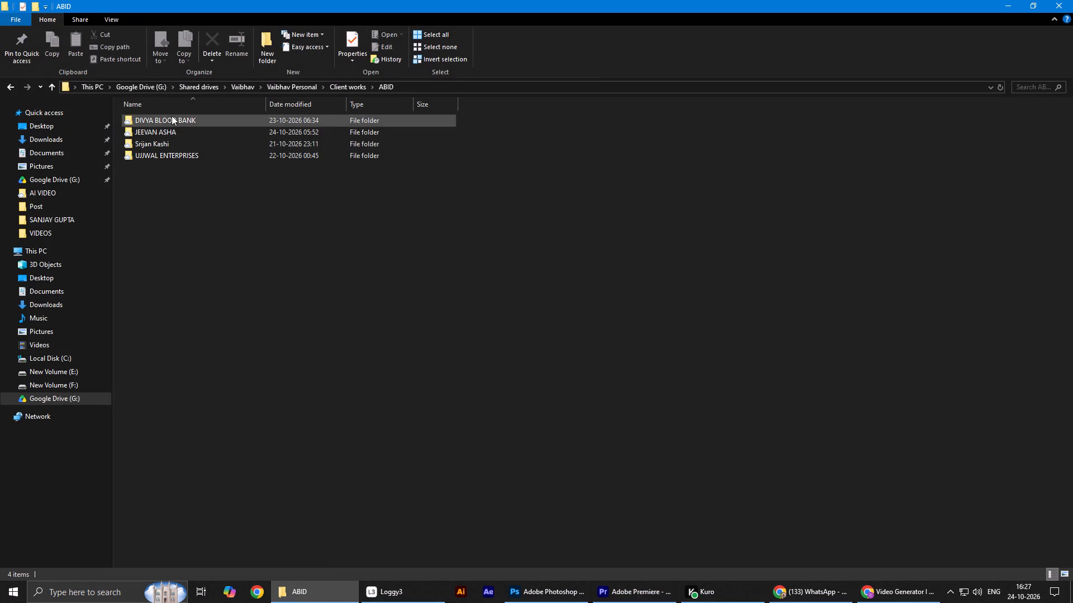
double_click(207, 130)
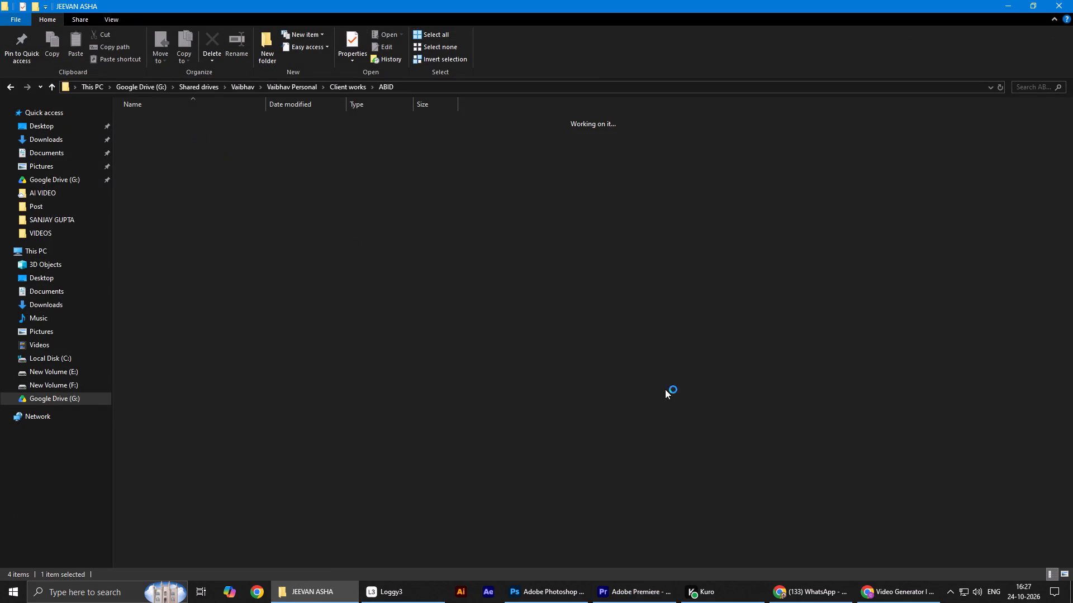
scroll(555, 345, up, 4)
scroll(476, 291, up, 5)
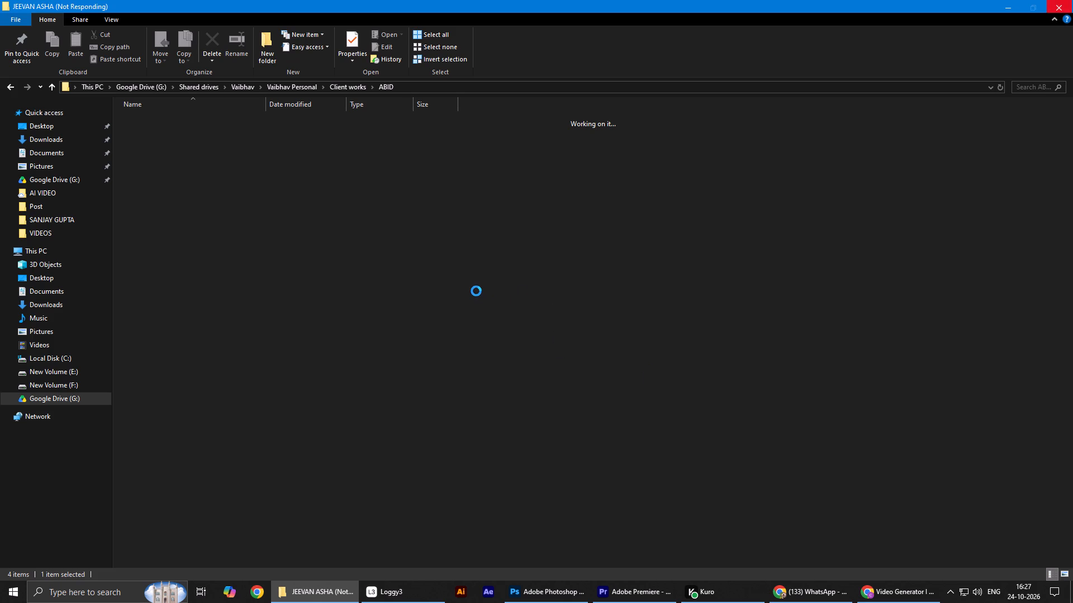
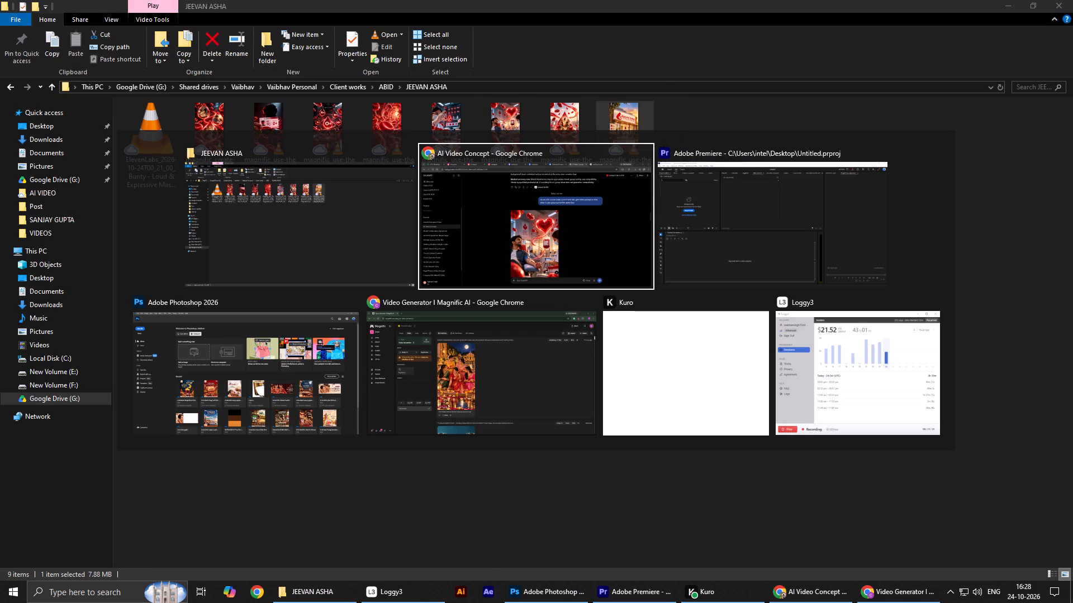
drag(656, 147, 188, 150)
key(alt+Tab)
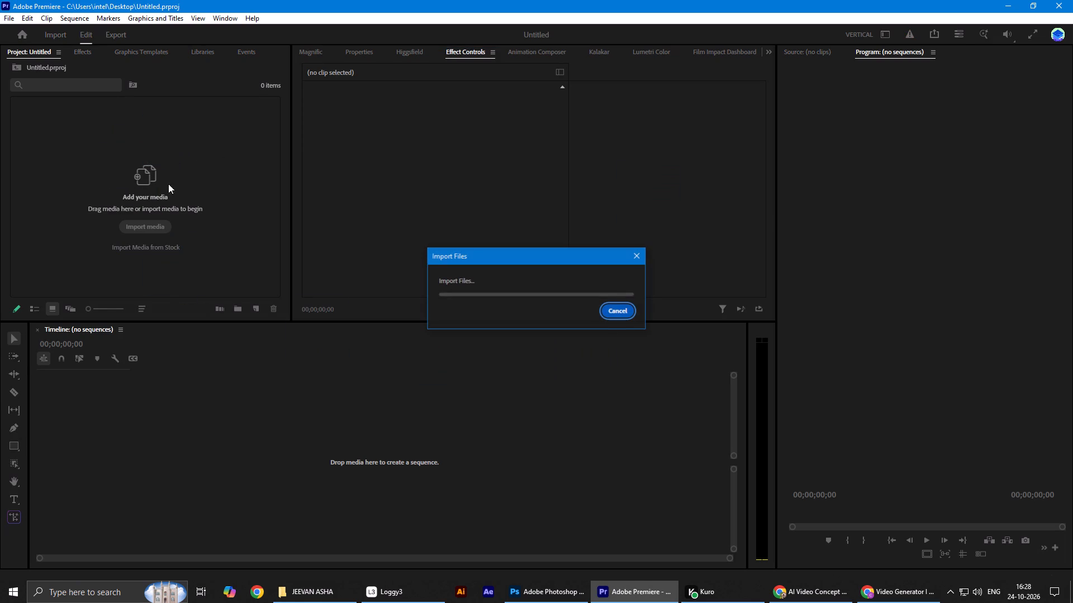
Create a new vertical sequence named Sequence 01.
click(254, 309)
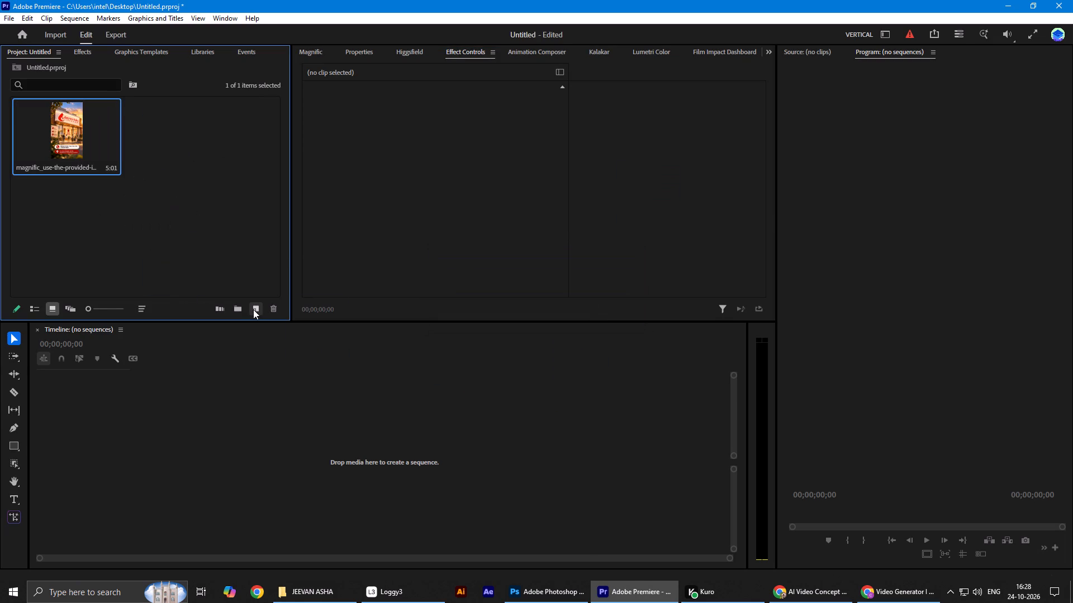
click(253, 309)
click(284, 325)
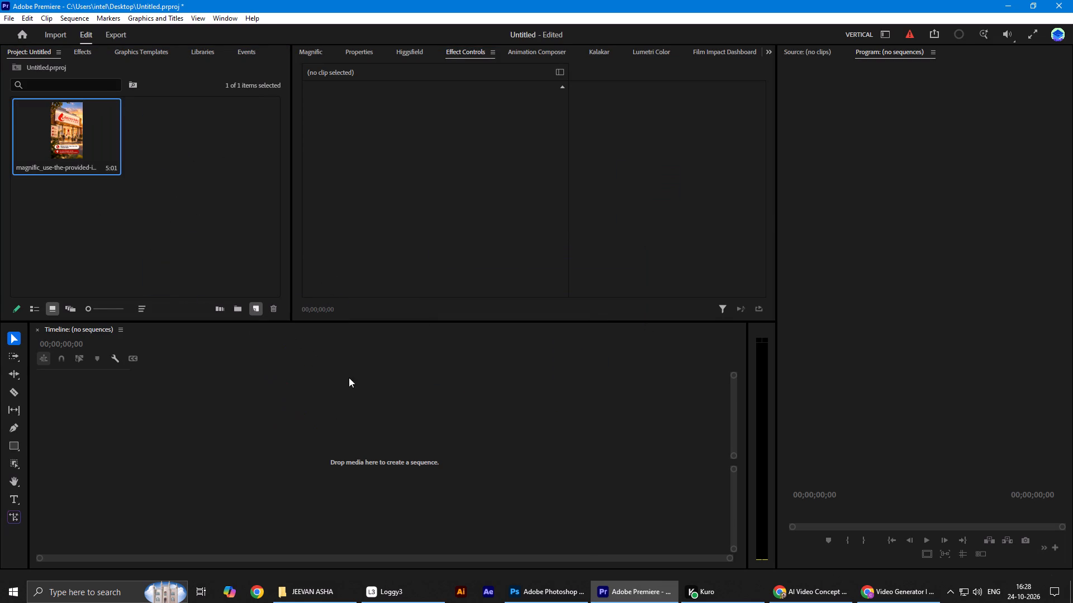
click(682, 495)
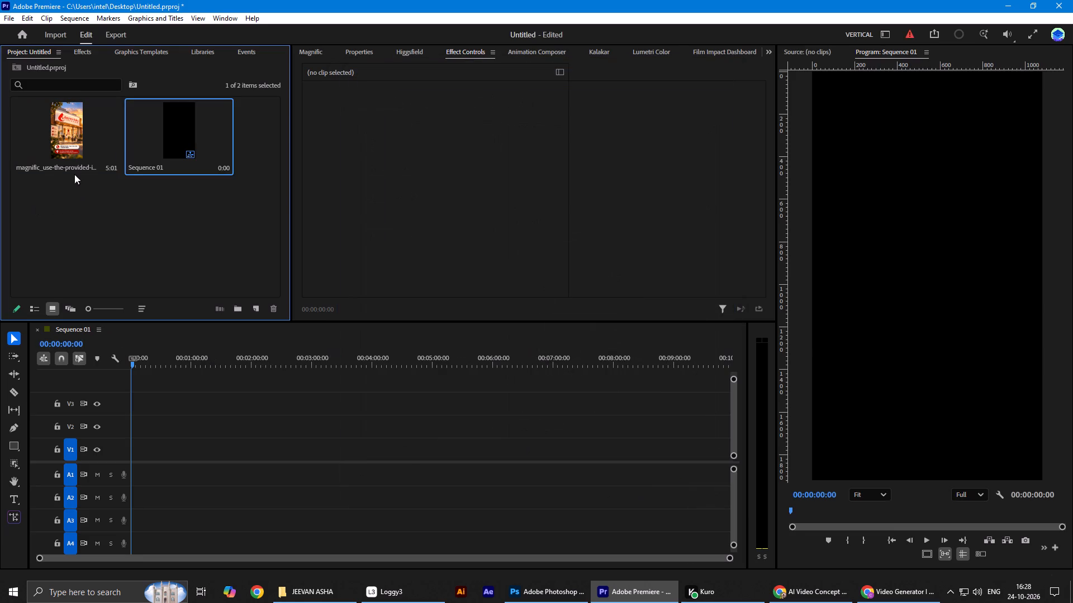
Place the building outro clip on V1 at about 2:46, keeping the existing sequence settings.
drag(72, 145, 311, 456)
click(605, 340)
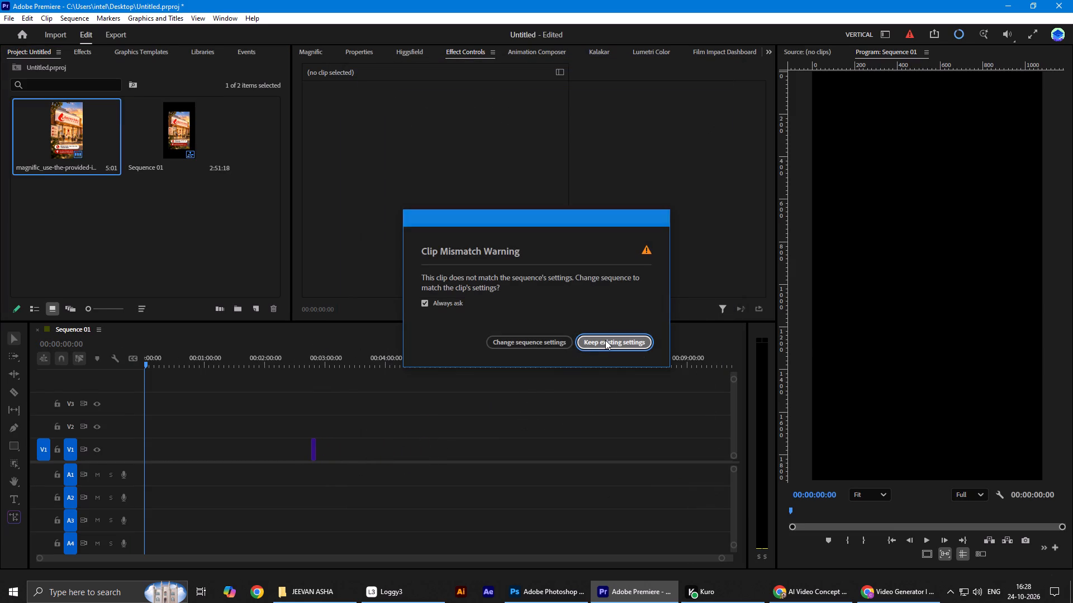
Fit the building outro clip to the vertical frame at a scale of 150 and start playback.
drag(459, 434, 279, 457)
key(f)
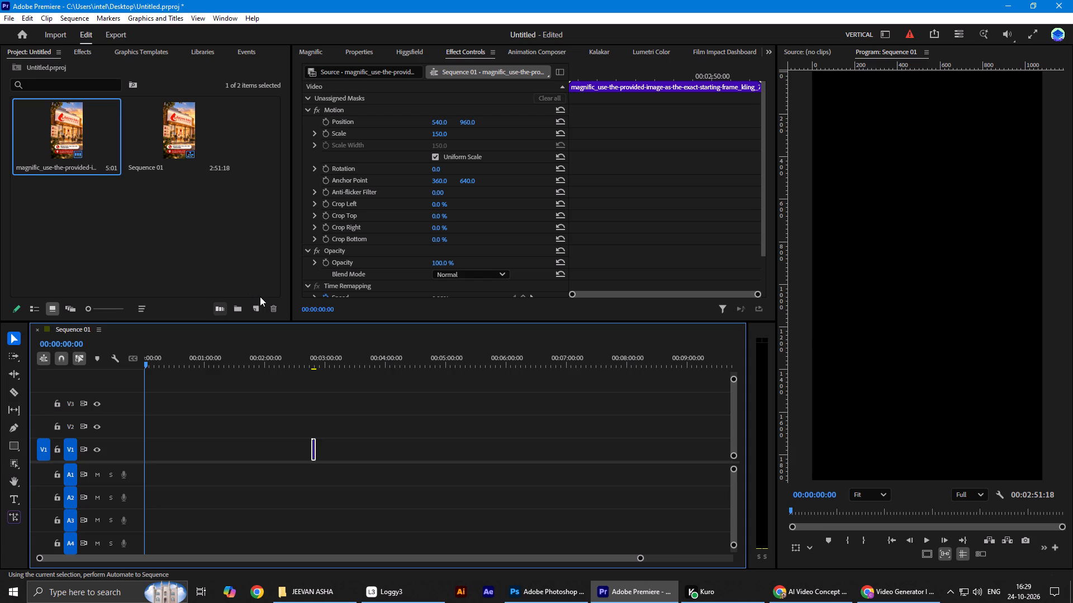
key(space)
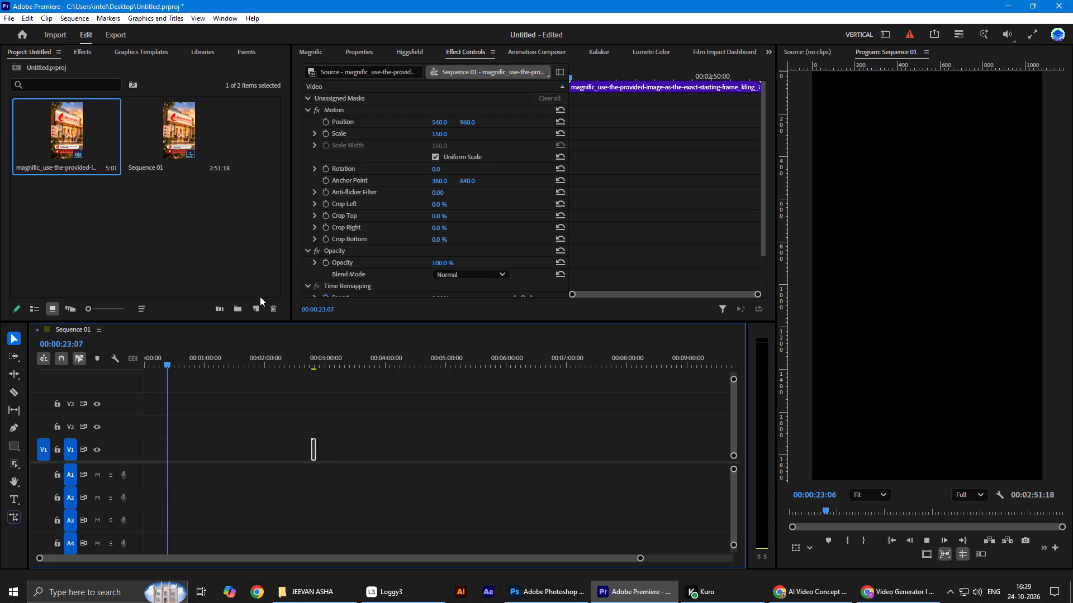
Bring the blood-donation clip with the glowing heart from the JEEVAN ASHA folder onto V1 directly before the building outro clip.
click(304, 602)
click(536, 117)
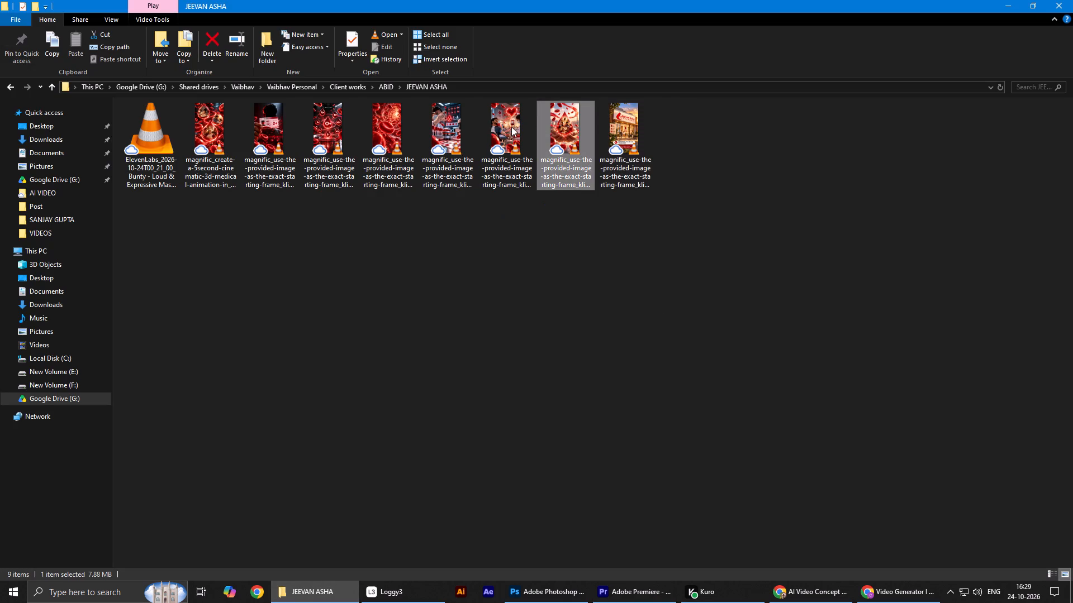
click(511, 127)
drag(498, 130, 525, 145)
key(alt+Tab)
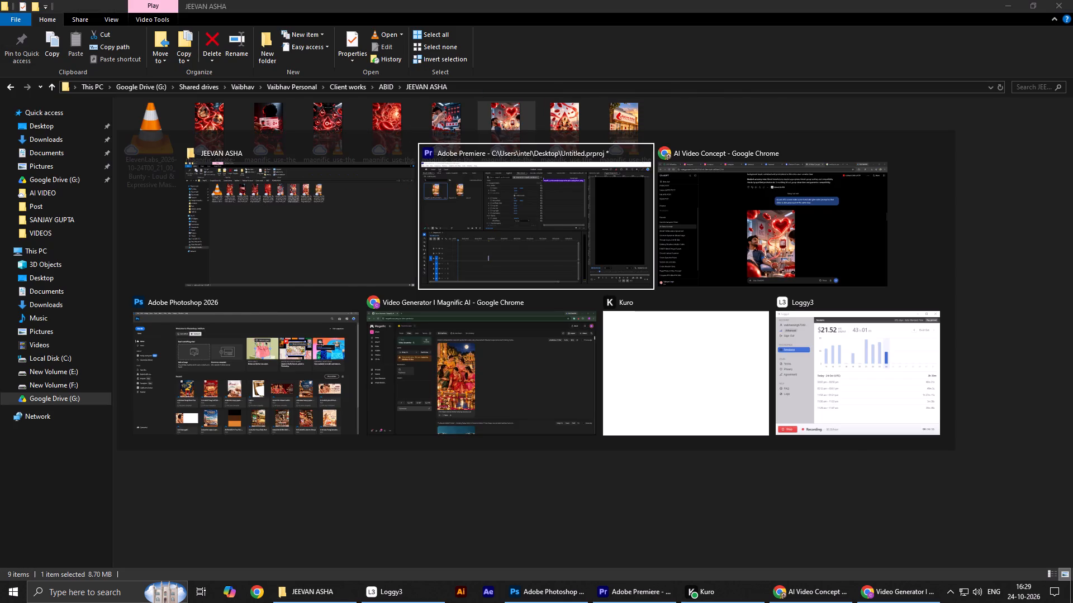
drag(525, 145, 305, 441)
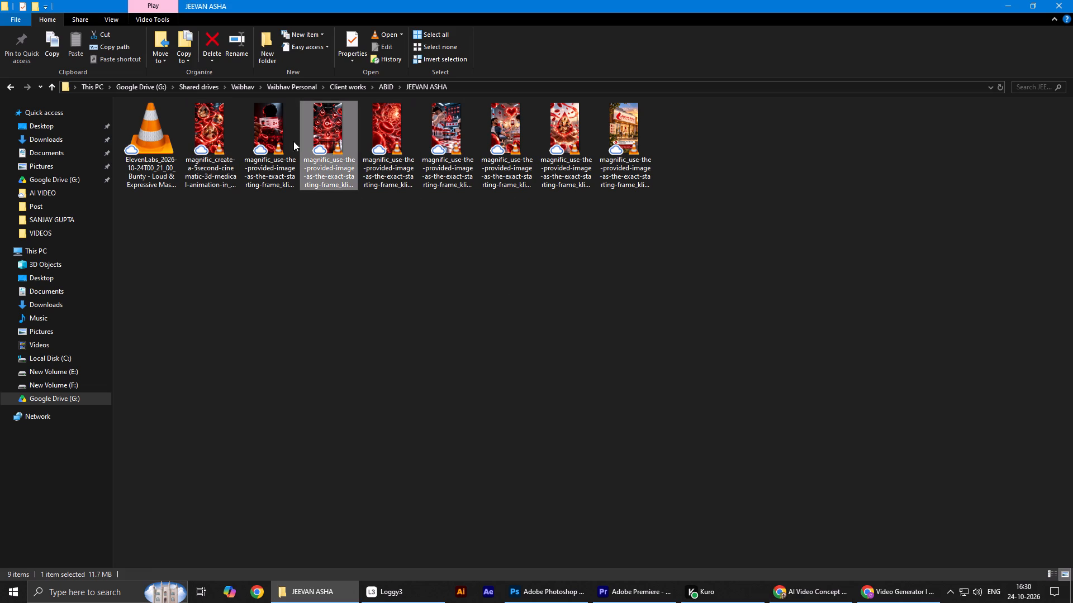
click(281, 138)
Import the bright blood-drop clip from the JEEVAN ASHA folder and place it on V1 between the glowing-heart clip and the building outro clip.
click(560, 143)
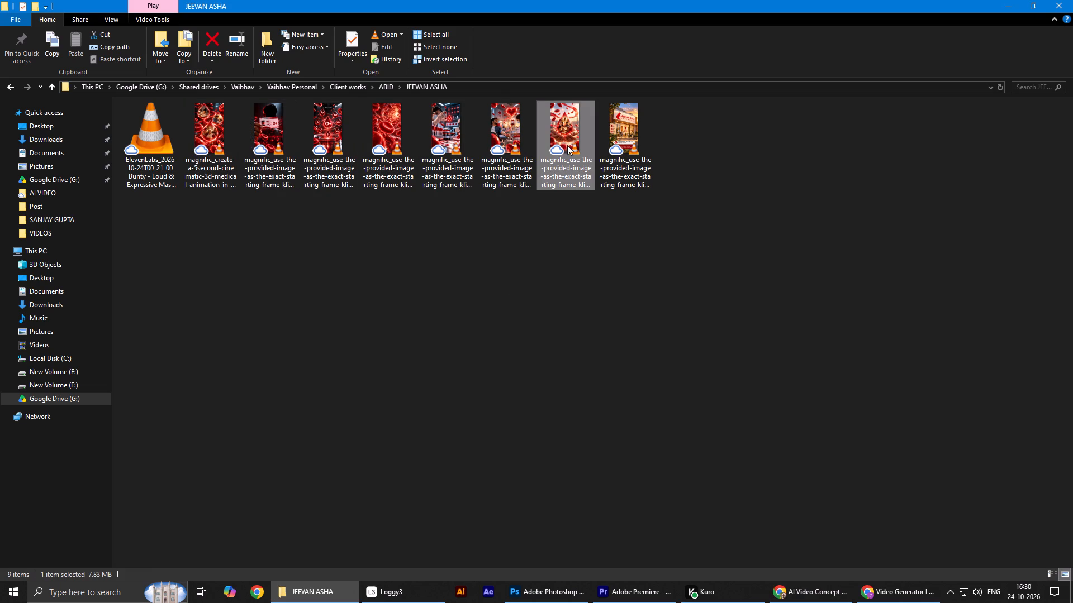
drag(554, 130, 571, 161)
key(alt+Tab)
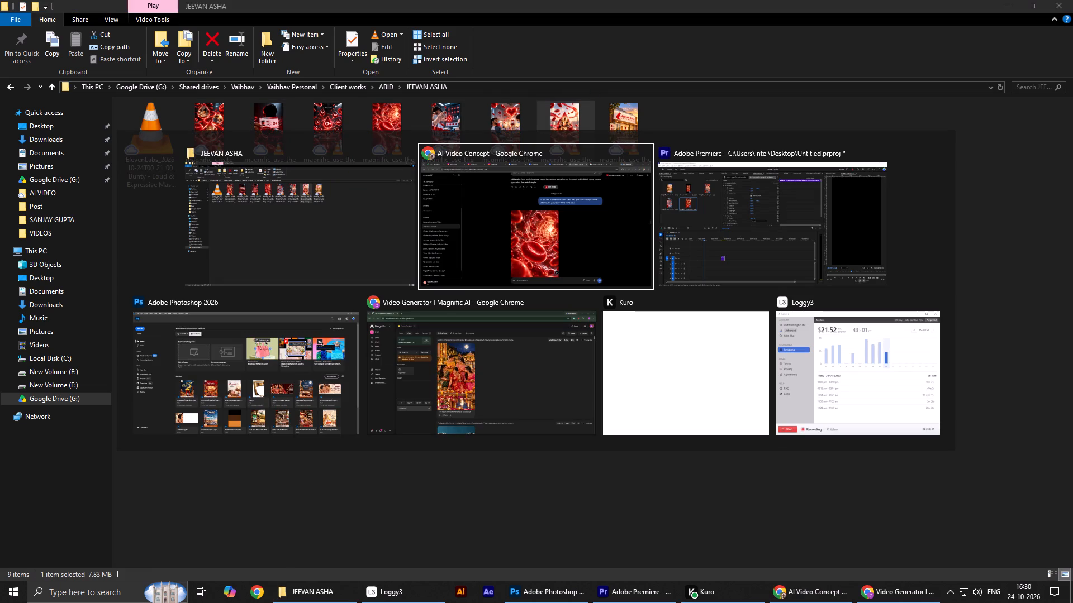
drag(571, 161, 315, 426)
key(alt+Tab)
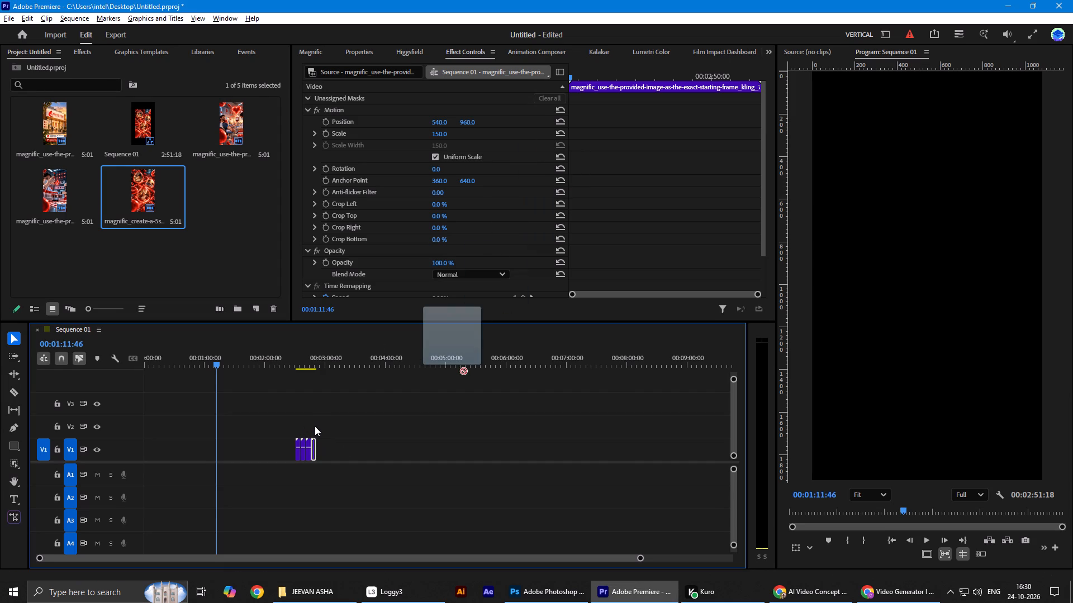
drag(315, 426, 314, 429)
drag(314, 429, 314, 430)
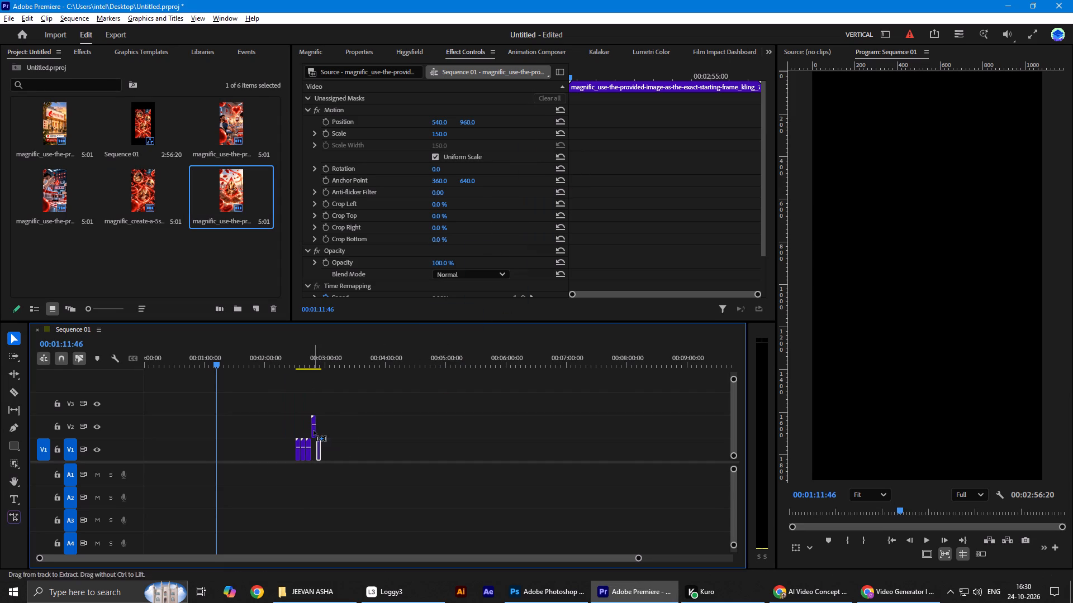
drag(313, 430, 313, 439)
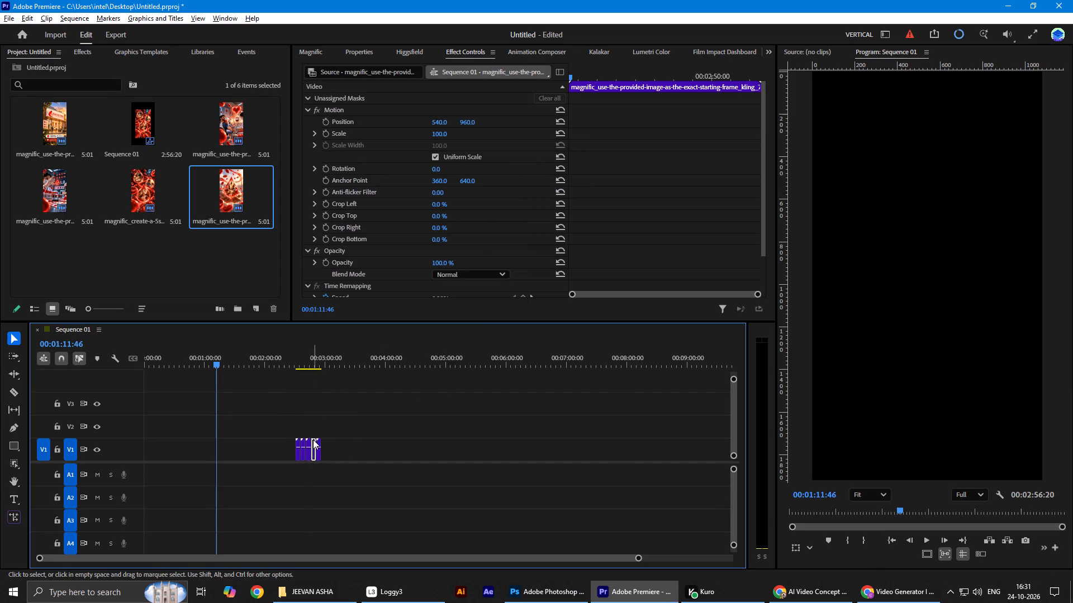
Import the scene 3 bloodstream clip from the JEEVAN ASHA folder and place it on V1 directly before the three-blood-drops clip.
key(alt+Tab)
click(389, 128)
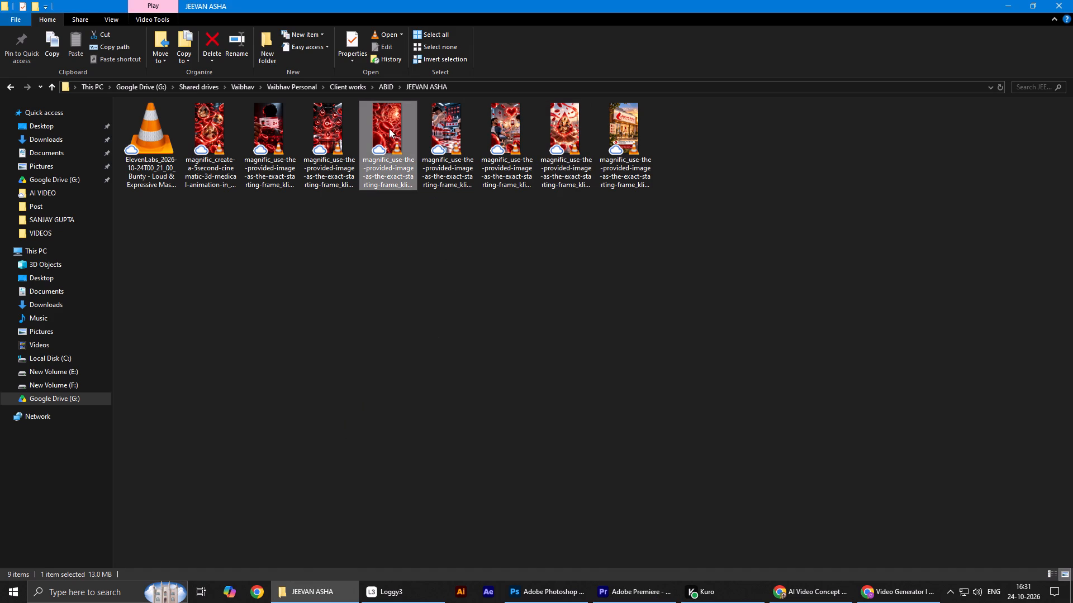
key(alt+Tab)
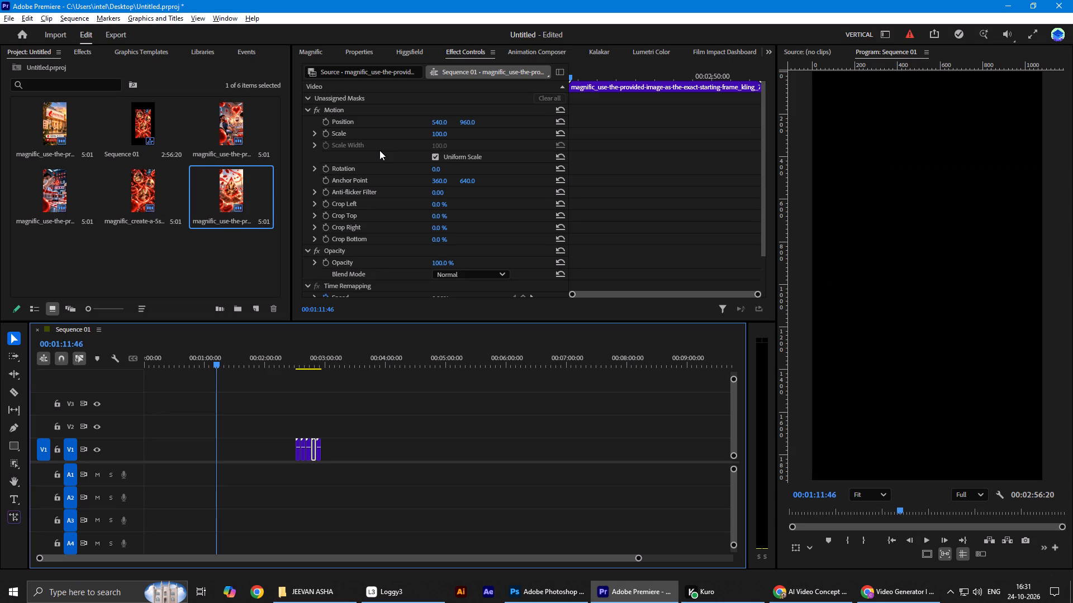
key(alt+Tab)
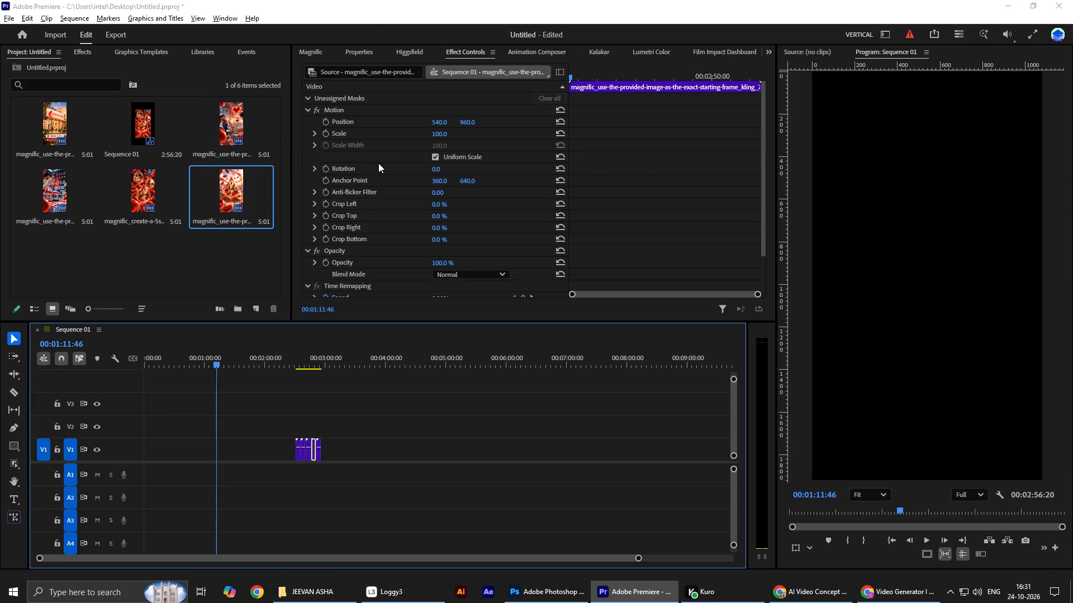
click(380, 131)
drag(384, 131, 394, 170)
key(alt+Tab)
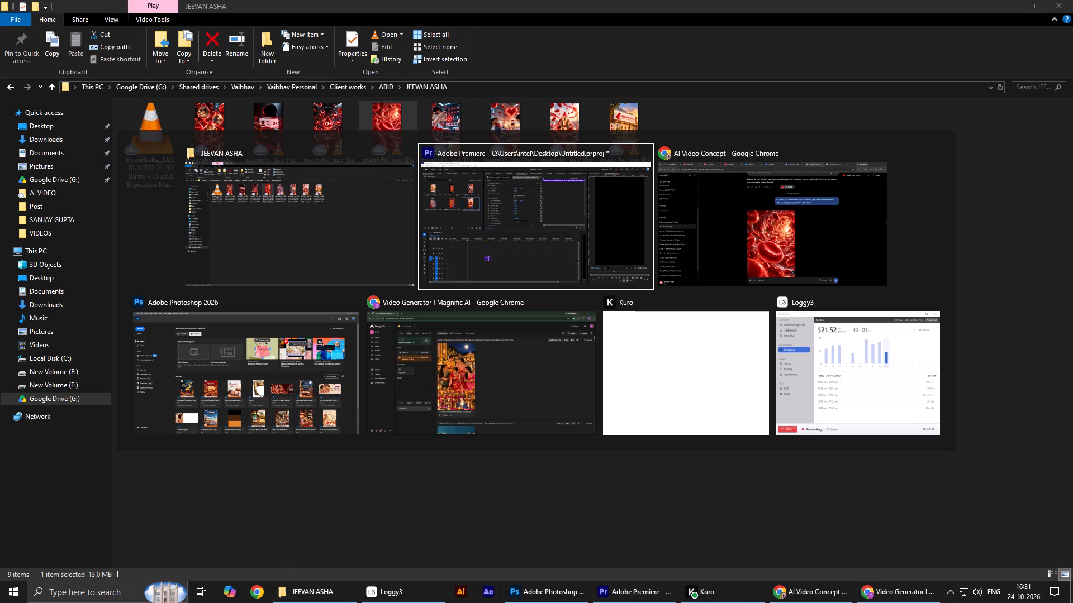
drag(394, 170, 294, 433)
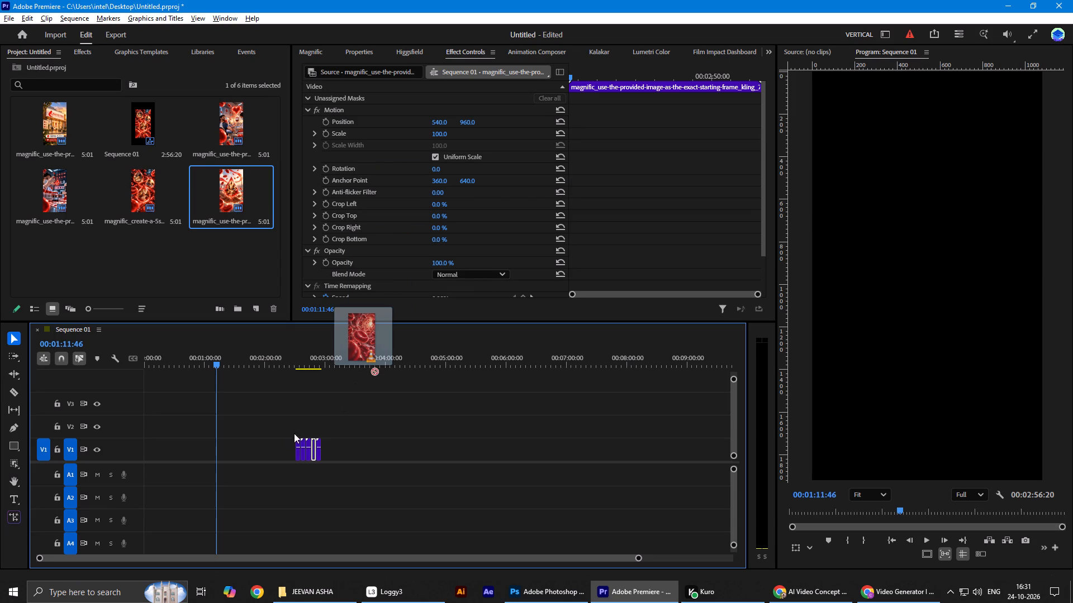
drag(294, 433, 286, 437)
drag(286, 437, 290, 438)
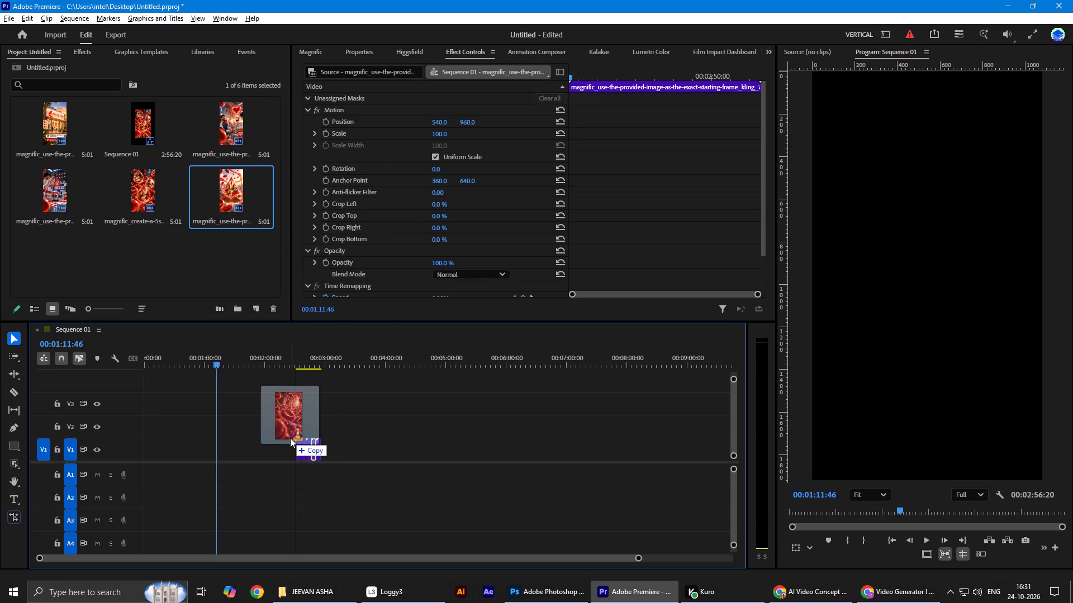
drag(290, 438, 282, 436)
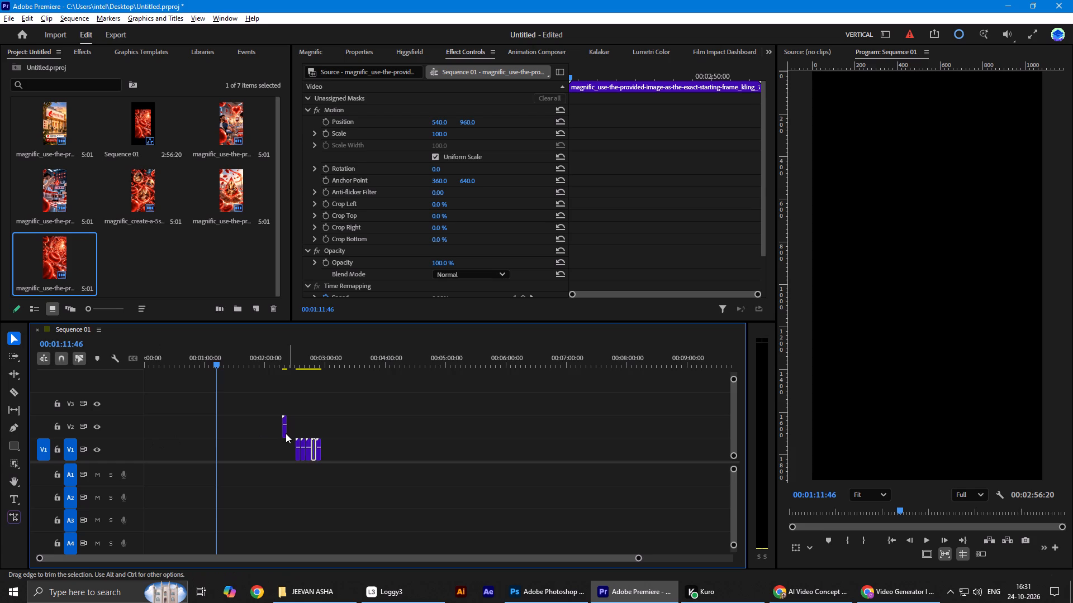
drag(286, 433, 294, 454)
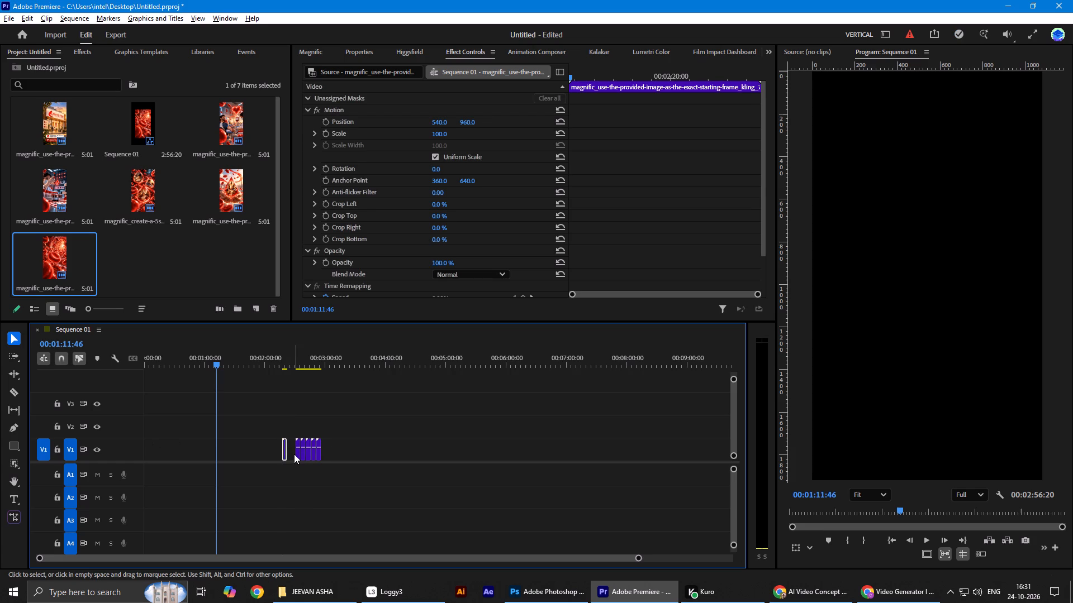
scroll(297, 452, up, 18)
drag(202, 455, 210, 458)
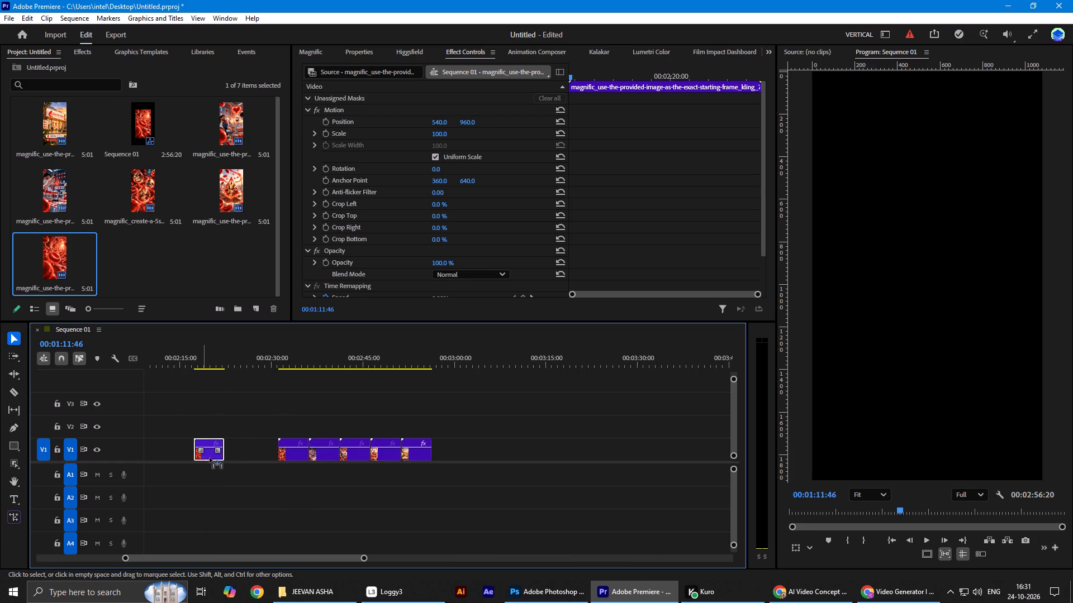
drag(210, 458, 262, 458)
Import the dark red clip listed just before the bloodstream clip in the JEEVAN ASHA folder and place it on V1 directly before the bloodstream clip.
key(alt+Tab)
click(330, 136)
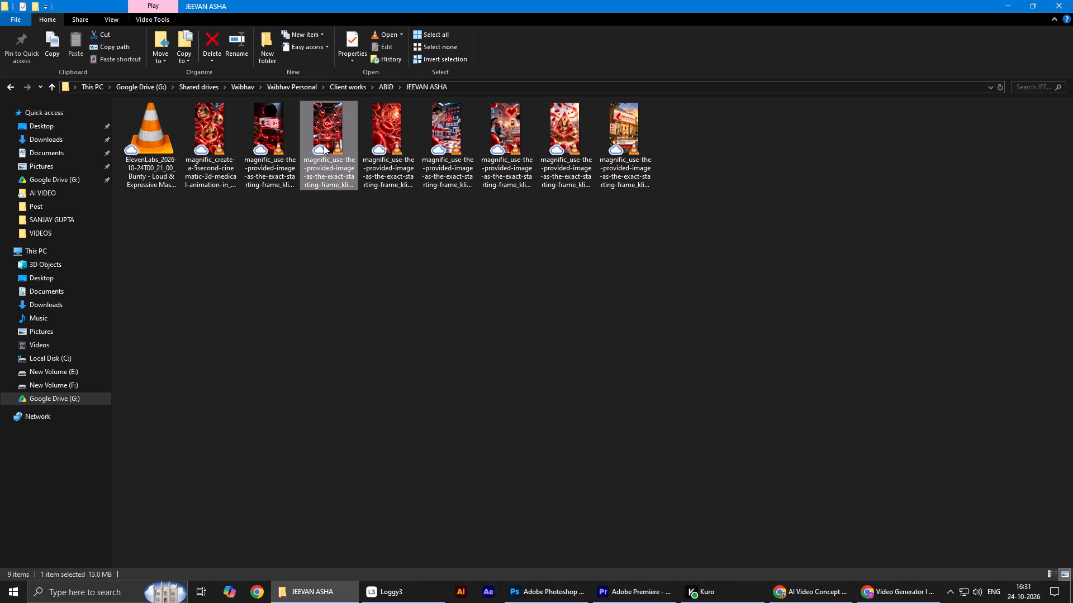
drag(329, 136, 227, 450)
key(alt+Tab)
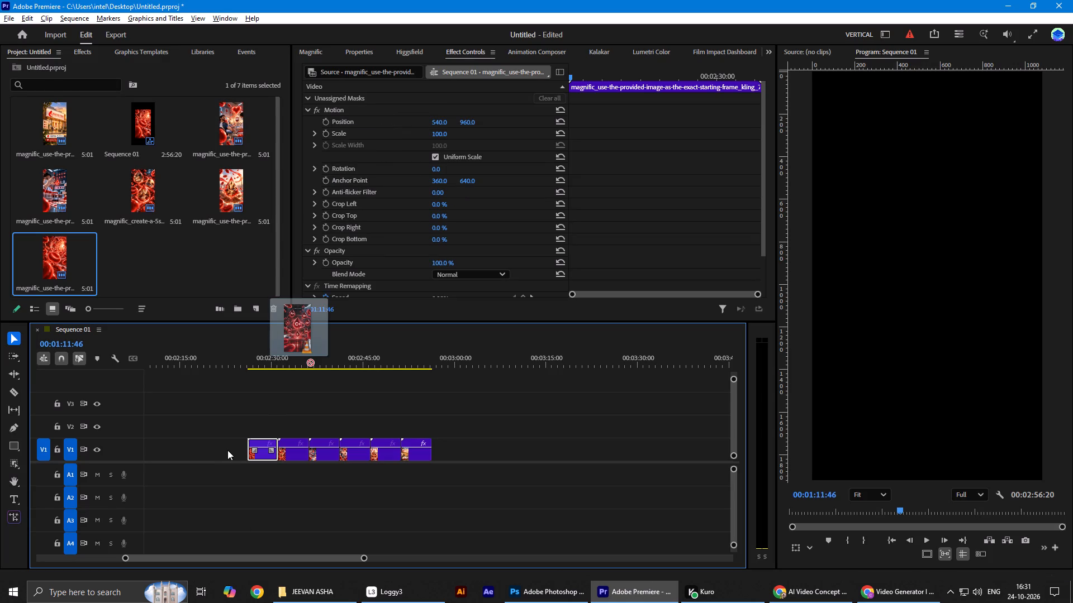
drag(227, 450, 218, 450)
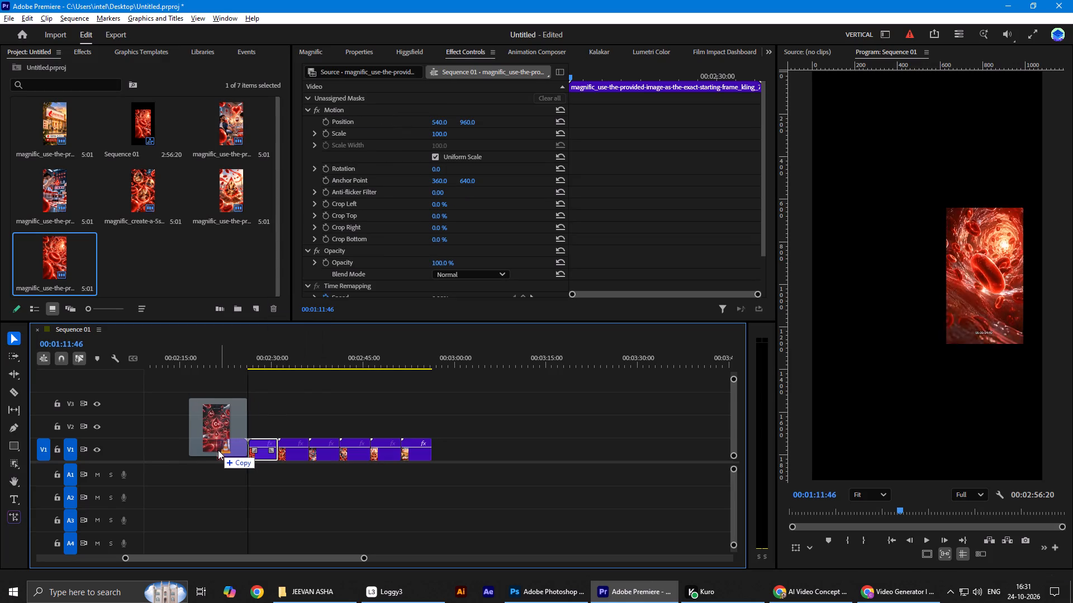
drag(218, 450, 216, 452)
Import the last unused video, the dark-background clip in the JEEVAN ASHA folder, and place it on V1 as the first clip of the row.
scroll(257, 462, up, 8)
key(alt+Tab)
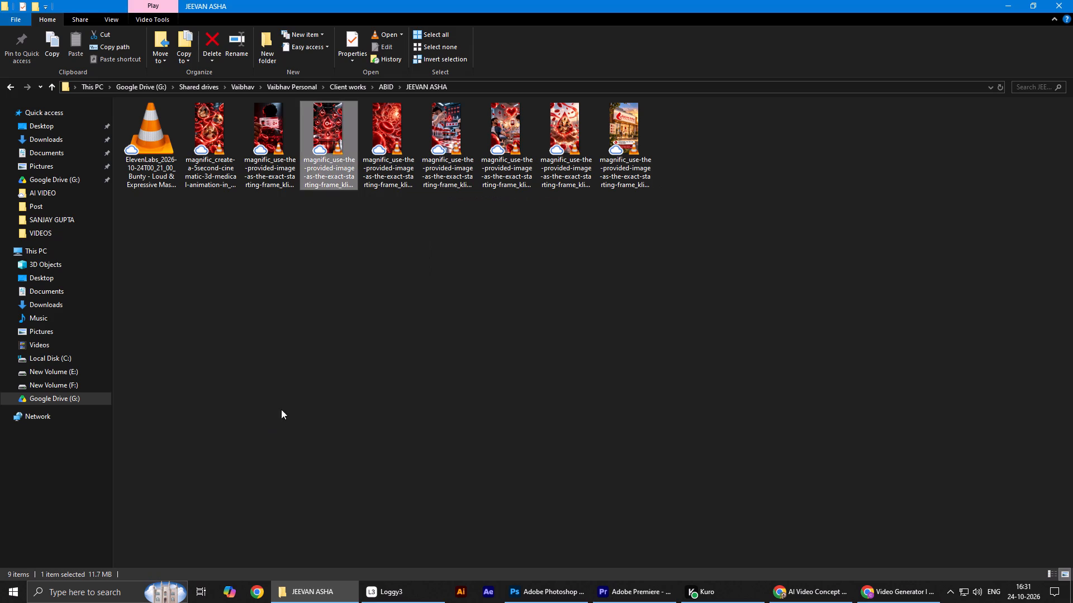
click(267, 130)
drag(277, 139, 292, 161)
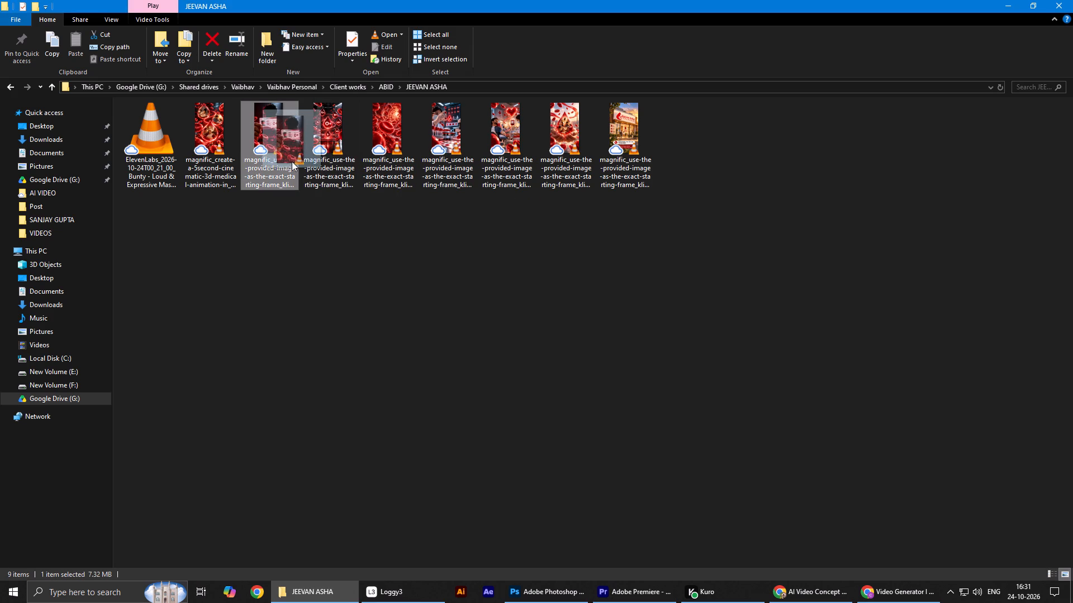
drag(292, 161, 321, 448)
key(alt+Tab)
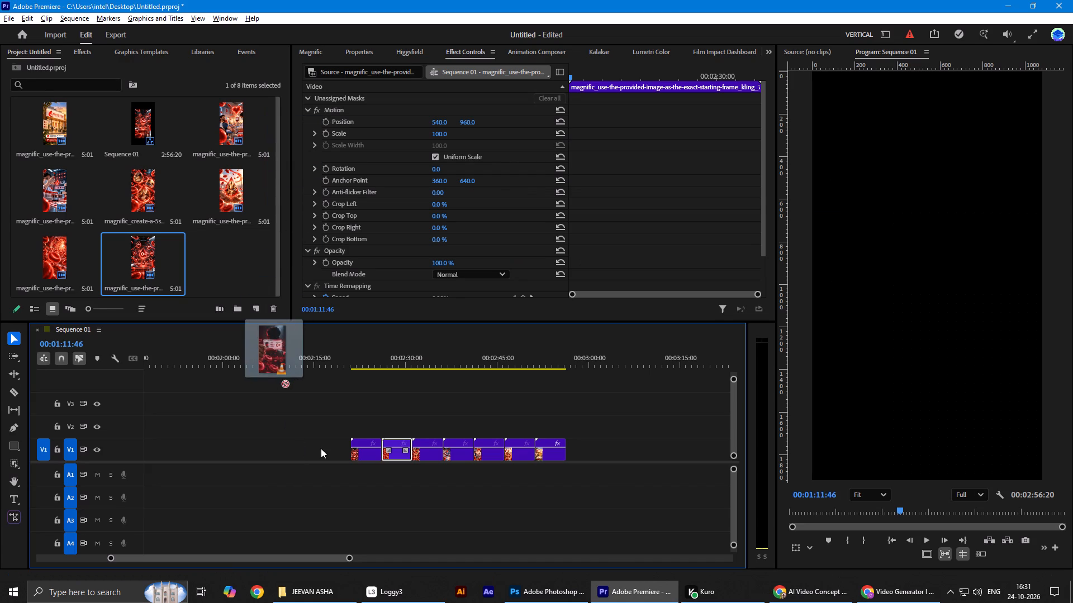
drag(321, 448, 339, 445)
drag(339, 445, 314, 443)
Delete the empty gap on V1 before the first clip so the assembled clips start at the beginning of the sequence.
drag(352, 556, 529, 548)
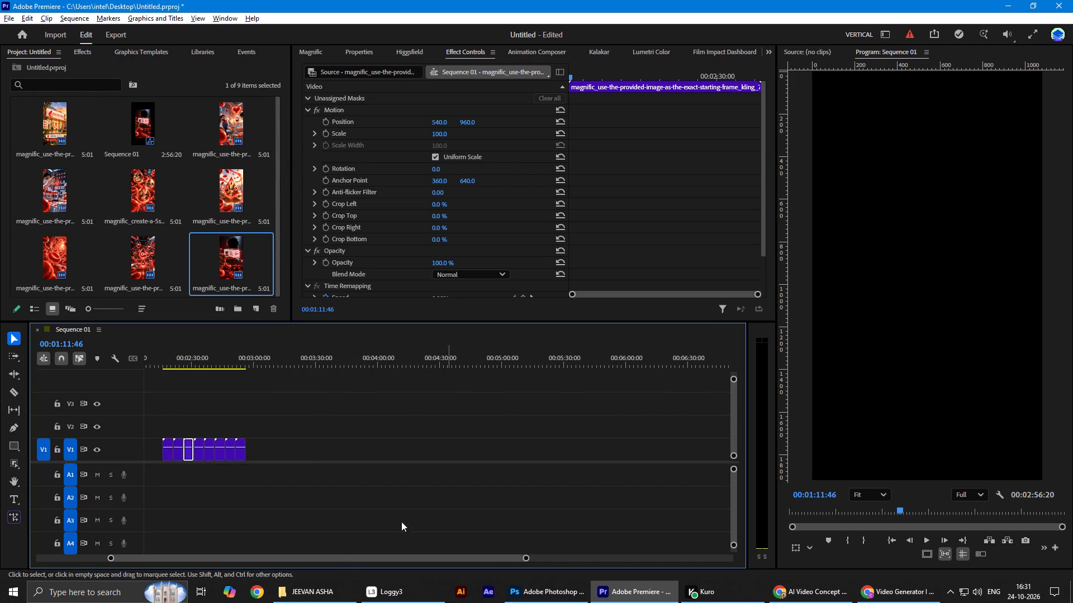
click(151, 447)
key(Delete)
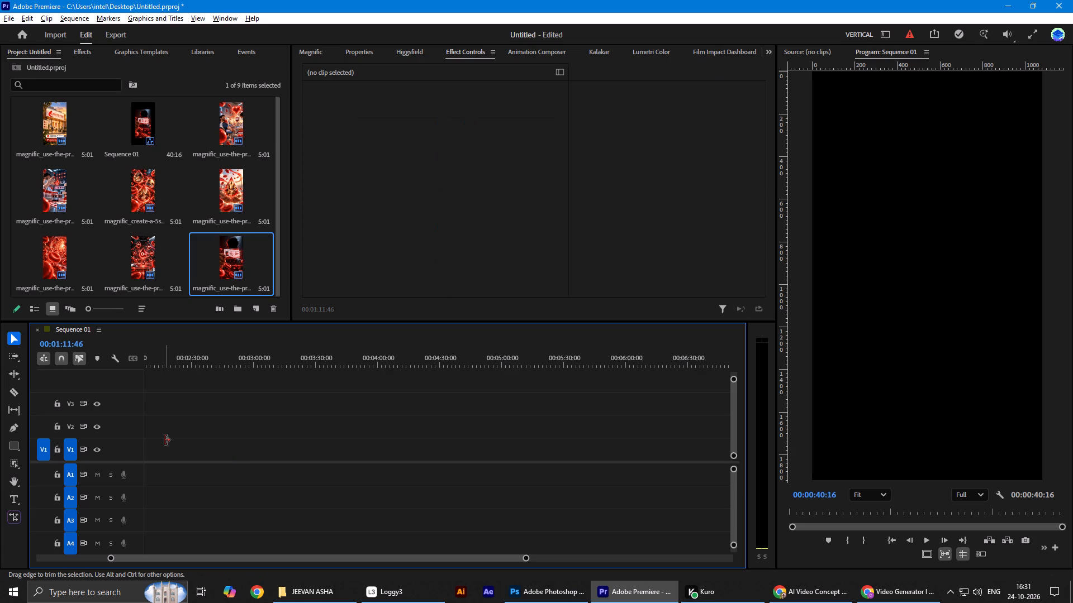
Import the ElevenLabs voice-over MP3 from the JEEVAN ASHA folder and place it on A1 at the start of the sequence.
drag(273, 560, 101, 539)
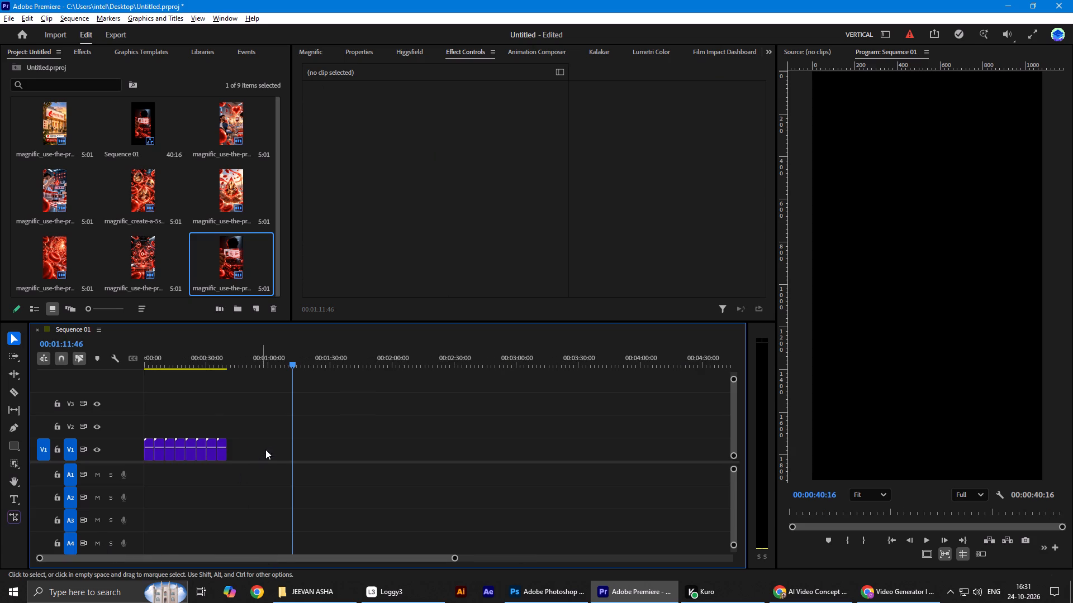
drag(267, 447, 72, 468)
key(f)
click(227, 386)
key(alt+Tab)
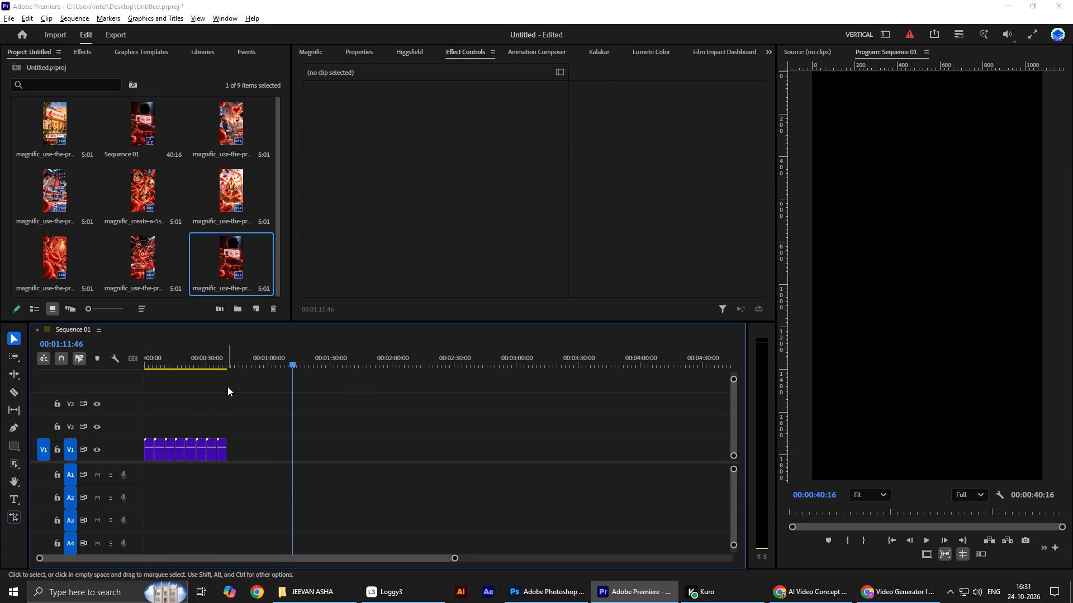
click(152, 133)
drag(162, 139, 227, 511)
key(alt+Tab)
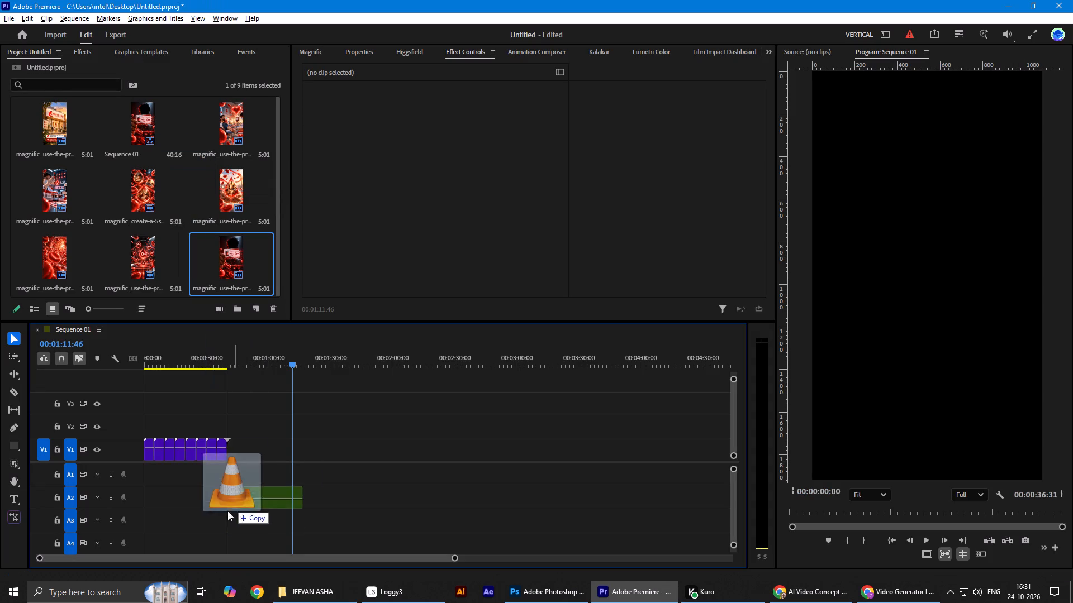
drag(227, 511, 140, 473)
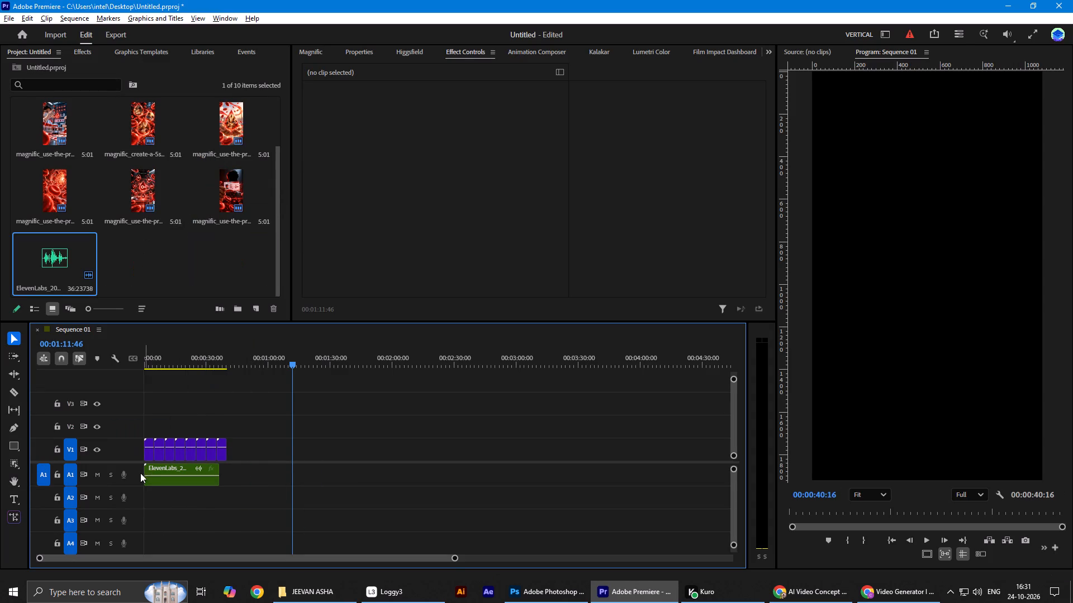
Play the sequence from 00:00:01:14 and check how the opening scene clips line up with the voice-over.
drag(457, 560, 200, 559)
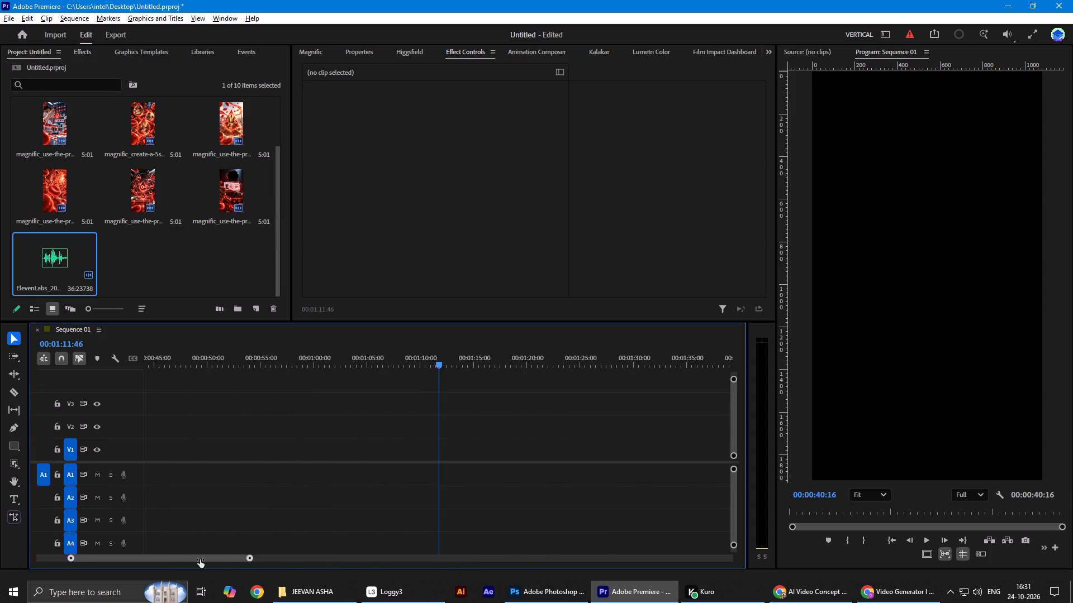
drag(200, 559, 167, 559)
click(159, 561)
drag(153, 561, 0, 553)
drag(287, 342, 285, 342)
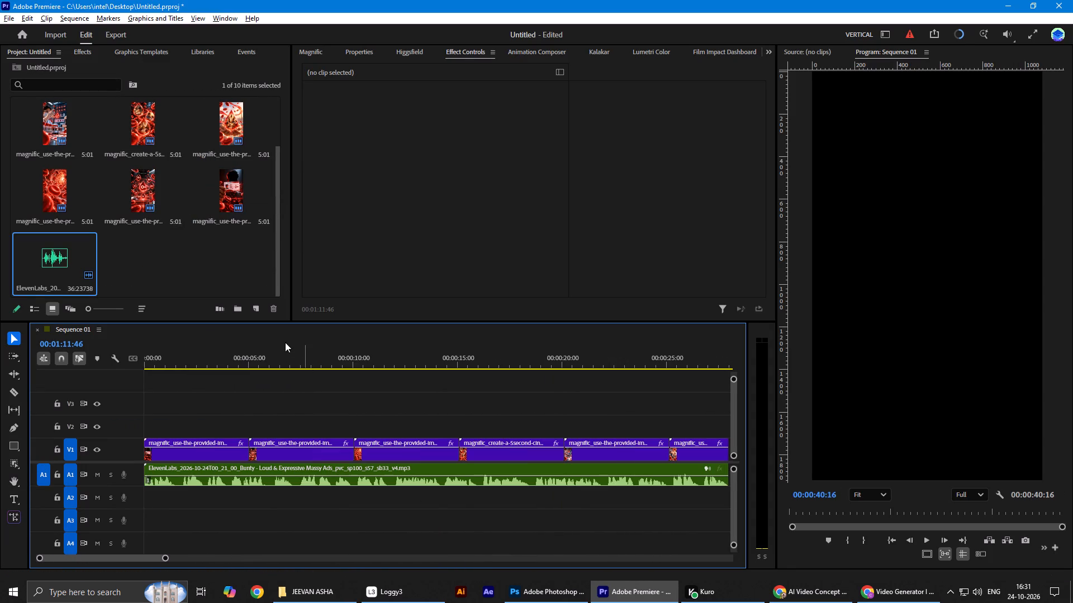
drag(285, 342, 110, 366)
drag(196, 360, 171, 361)
scroll(901, 170, down, 19)
scroll(882, 152, up, 2)
scroll(882, 152, down, 2)
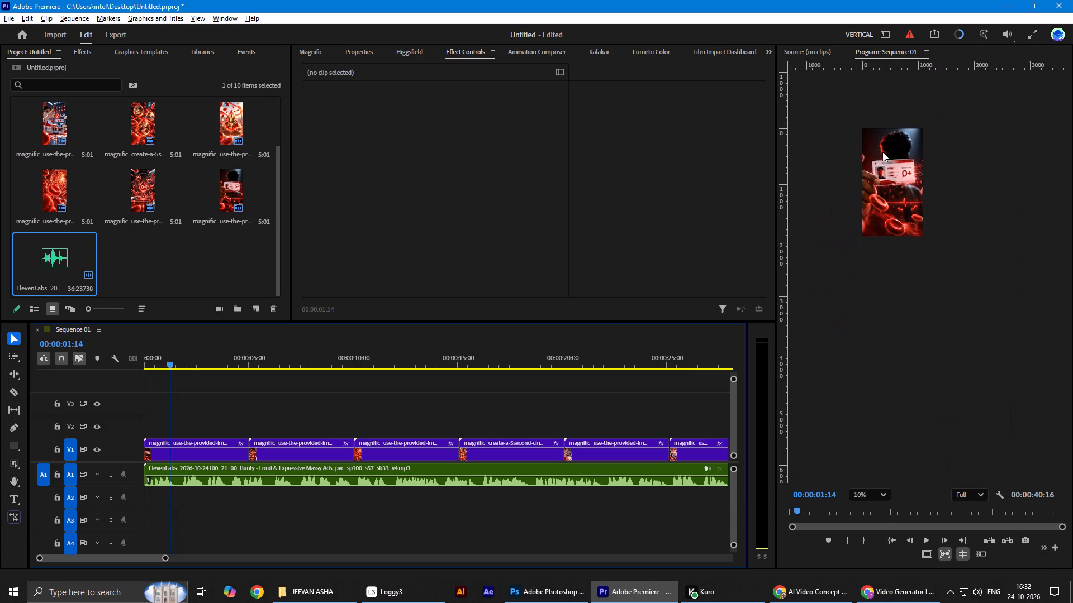
scroll(882, 152, down, 4)
scroll(840, 312, down, 7)
scroll(863, 418, up, 2)
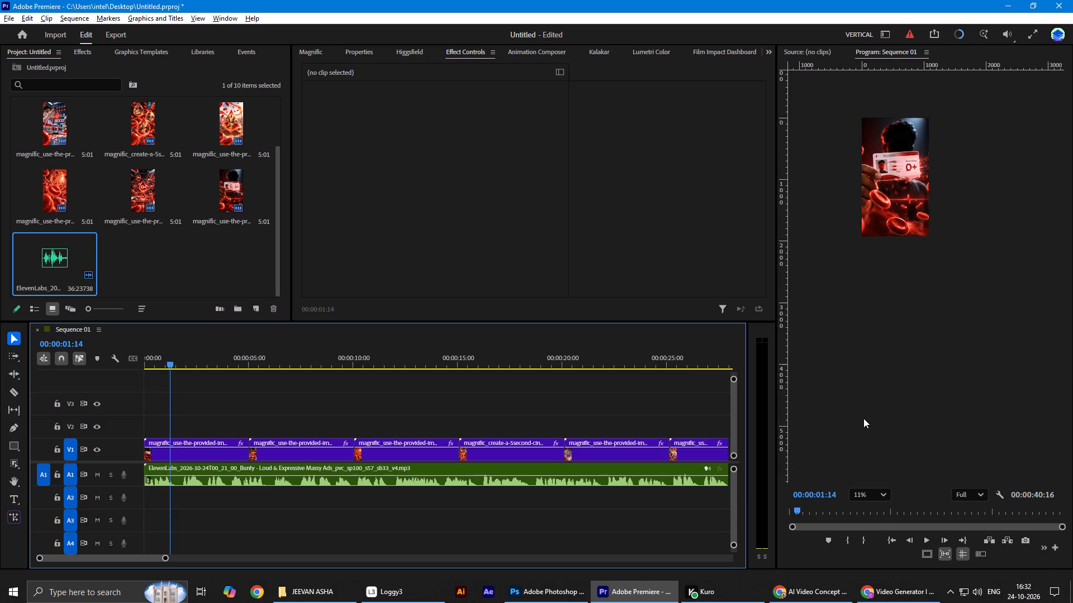
scroll(863, 418, up, 5)
scroll(841, 301, up, 8)
scroll(889, 173, down, 4)
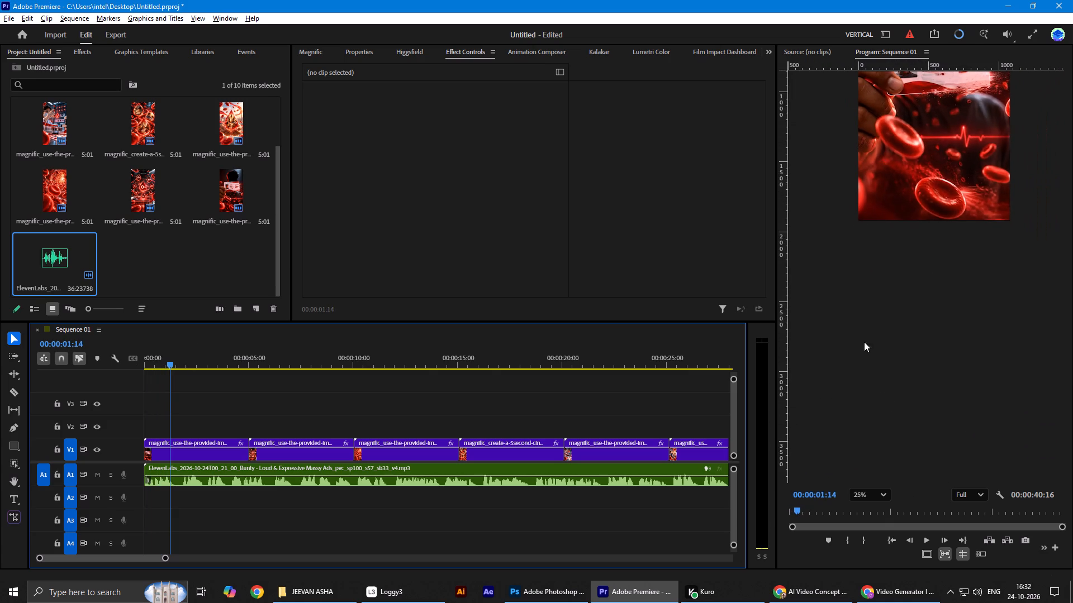
scroll(896, 419, down, 4)
scroll(835, 39, down, 2)
scroll(825, 84, down, 2)
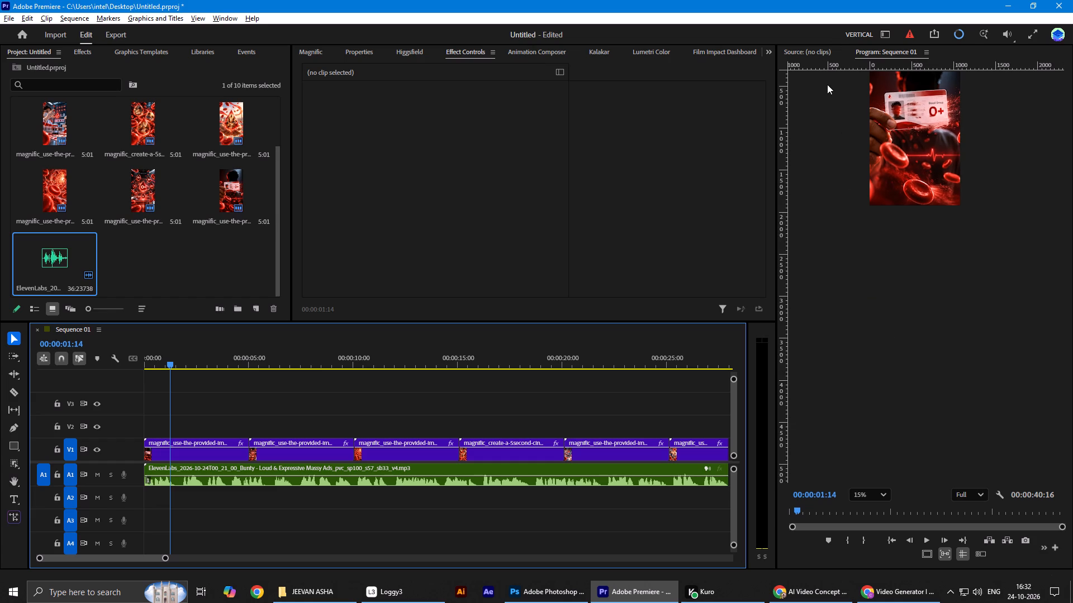
scroll(829, 85, down, 2)
scroll(829, 85, up, 1)
scroll(829, 85, down, 15)
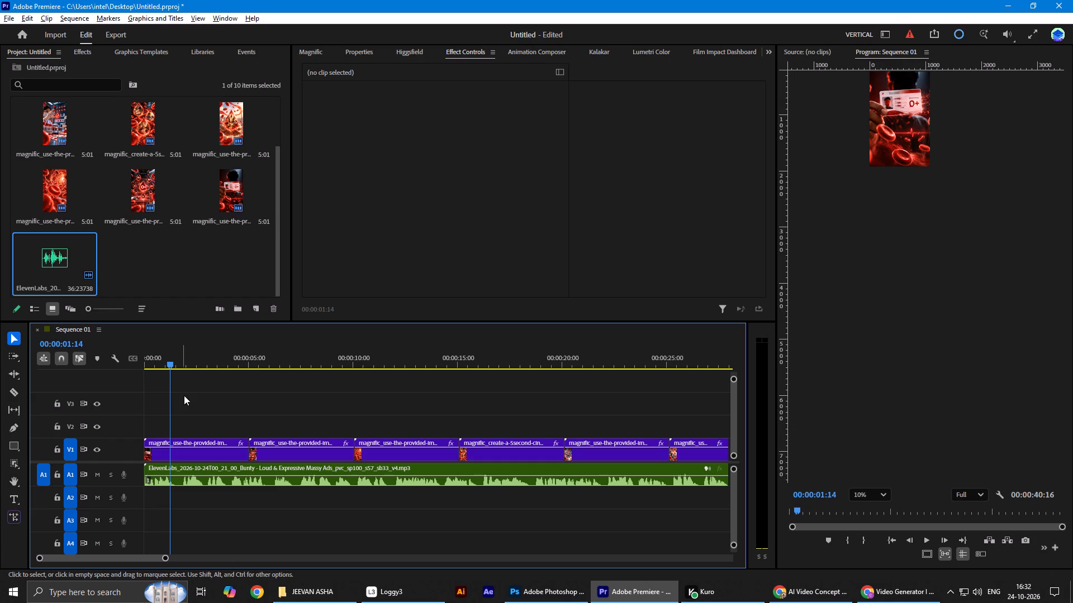
key(space)
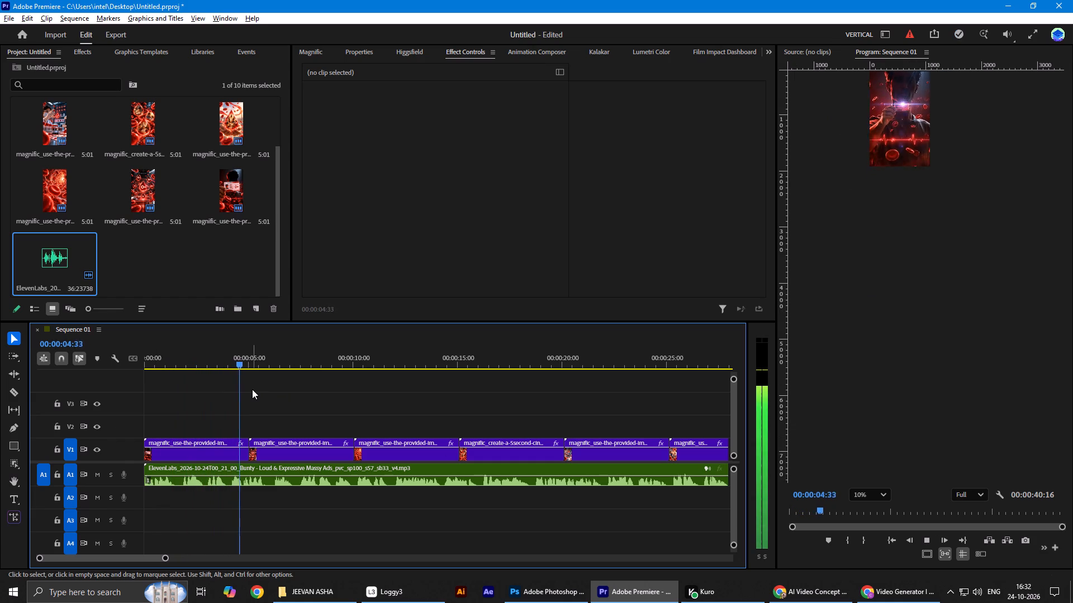
right_click(252, 389)
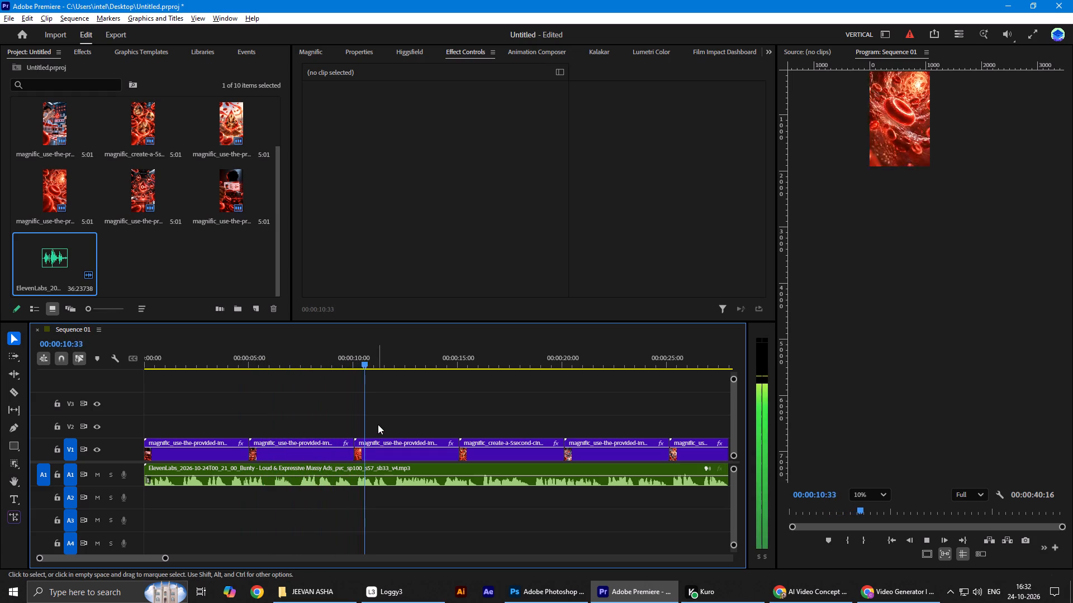
scroll(378, 424, down, 6)
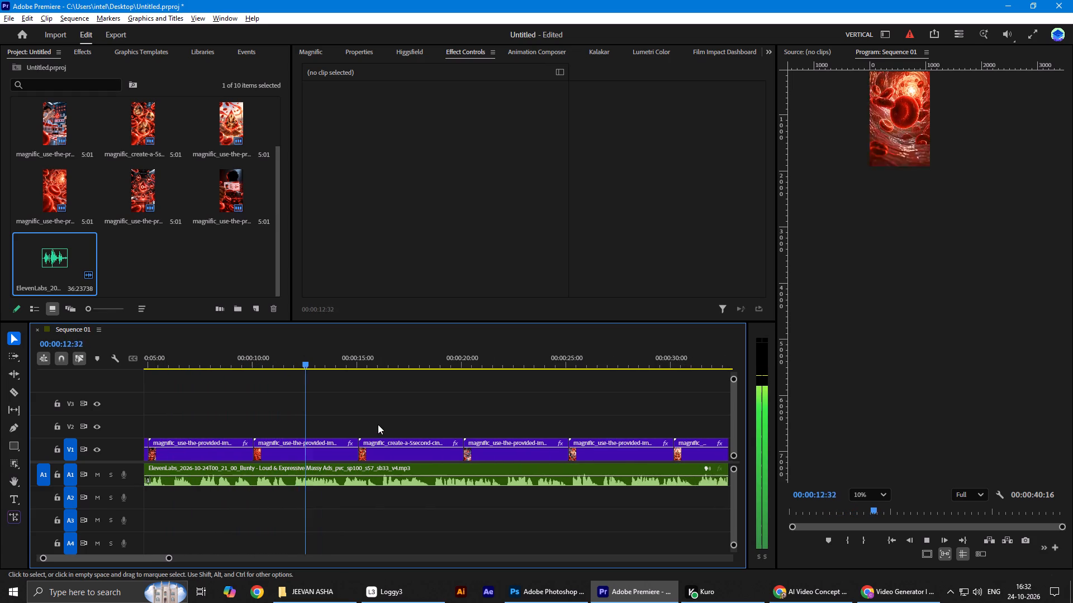
scroll(378, 424, down, 1)
key(space)
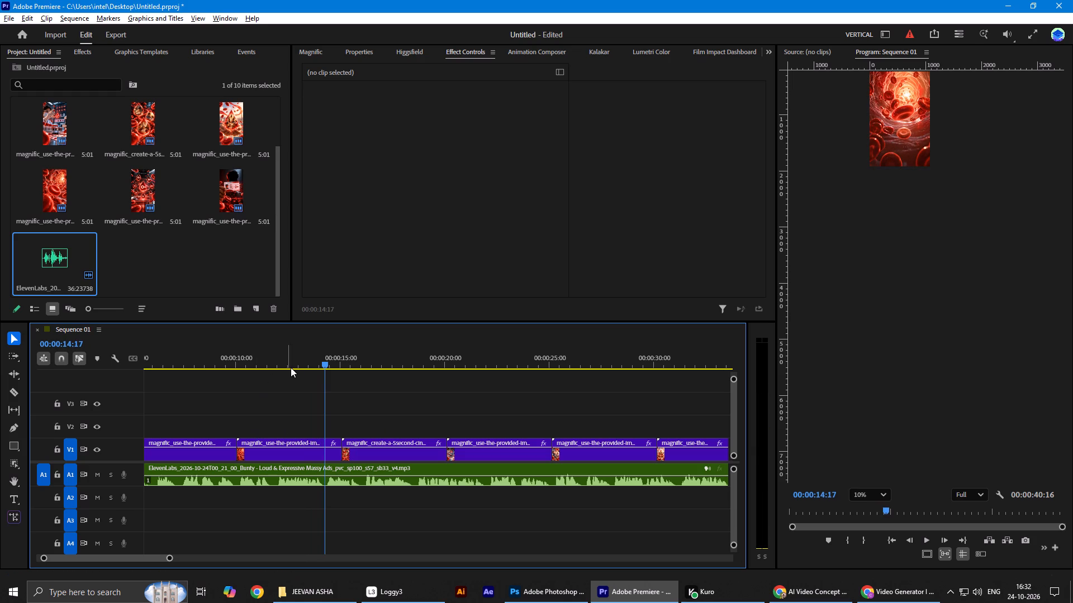
Replay from the beginning and shift the third V1 clip and all clips after it to start at 00:00:11:56.
drag(297, 360, 2, 380)
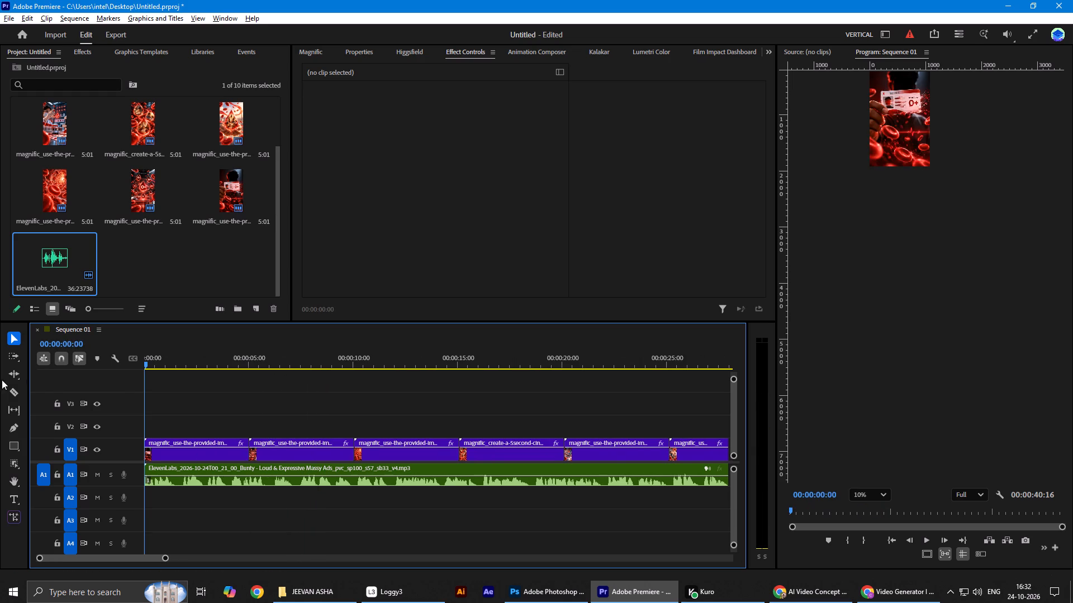
drag(2, 380, 189, 390)
key(space)
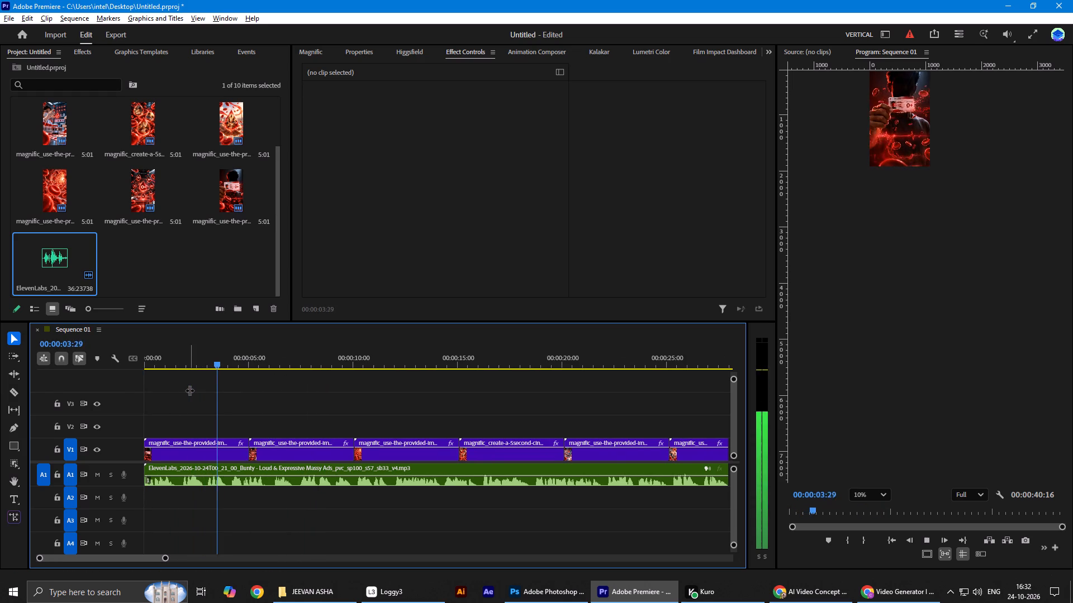
key(space)
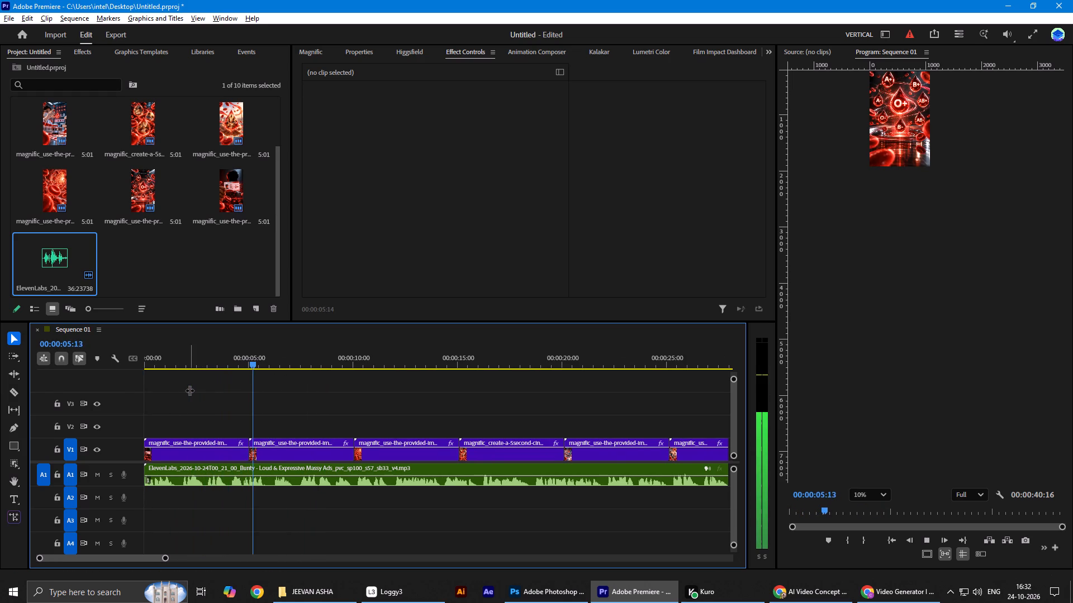
key(space)
scroll(253, 398, down, 3)
scroll(301, 427, down, 1)
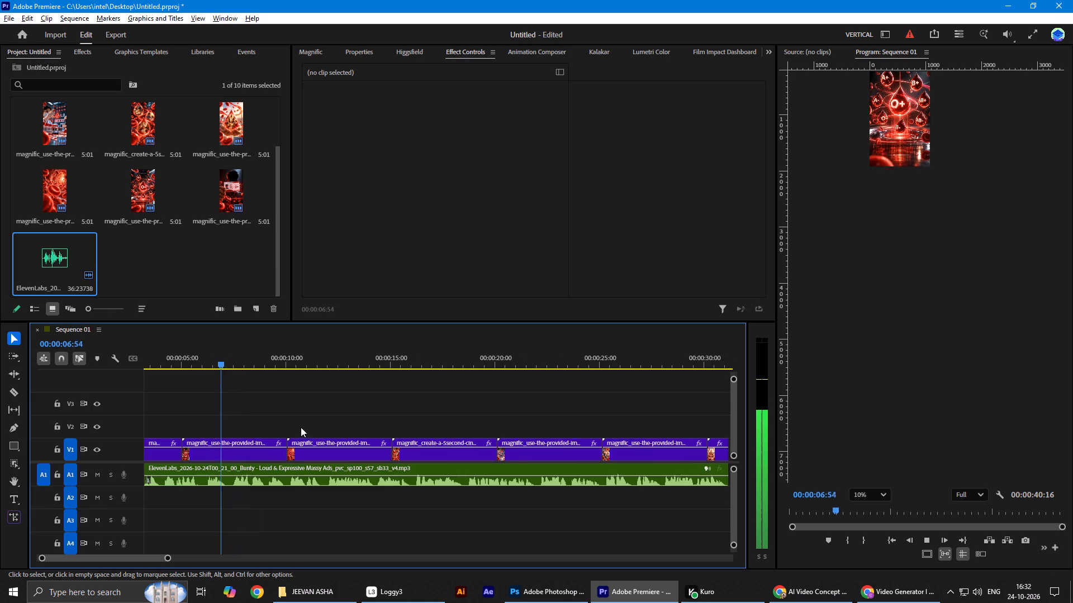
scroll(301, 427, down, 1)
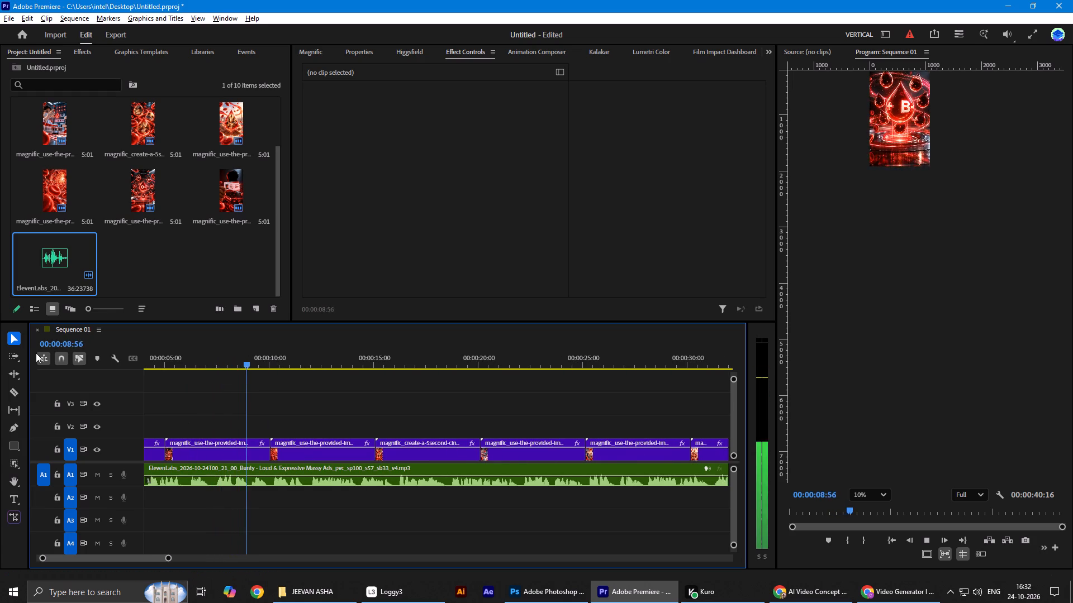
click(14, 355)
shift+click(333, 454)
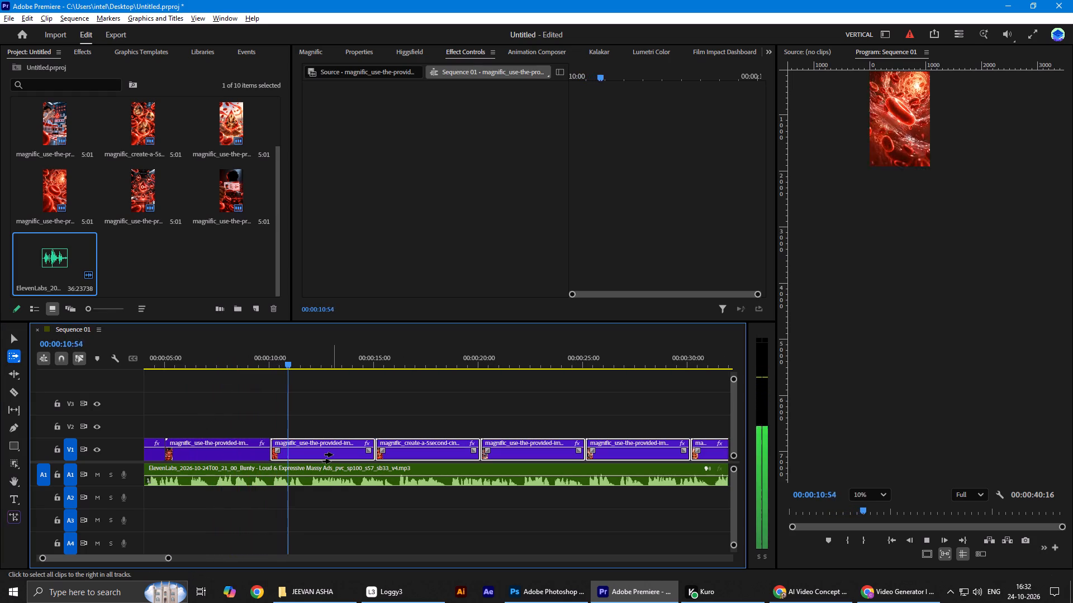
key(v)
key(space)
drag(310, 451, 319, 451)
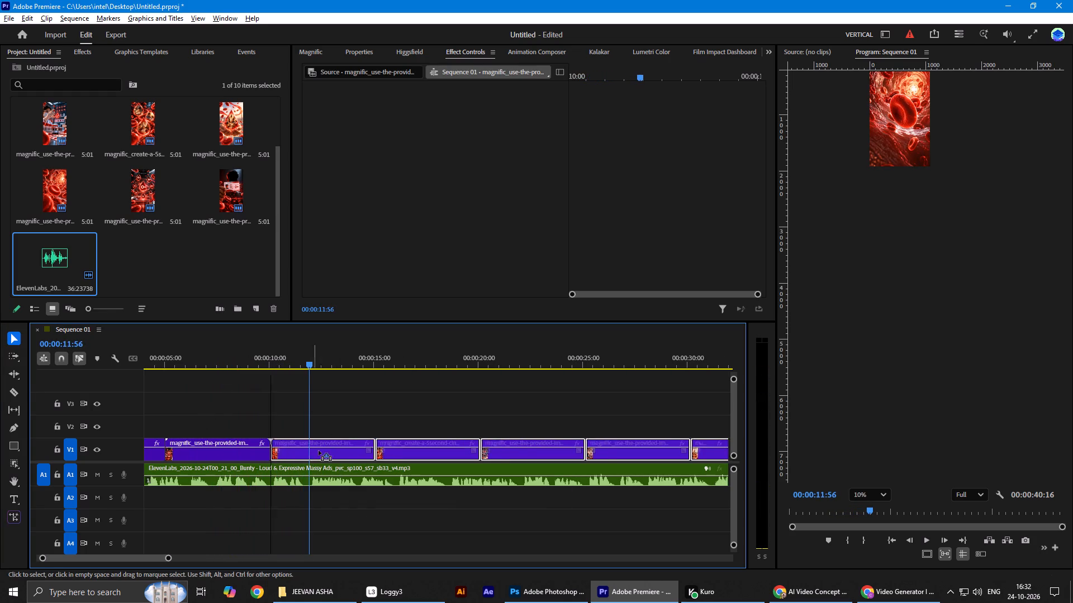
drag(319, 451, 346, 449)
Slow the second V1 clip, the blood-group drops scene, to 80% speed and choose a different time interpolation.
drag(267, 458, 272, 457)
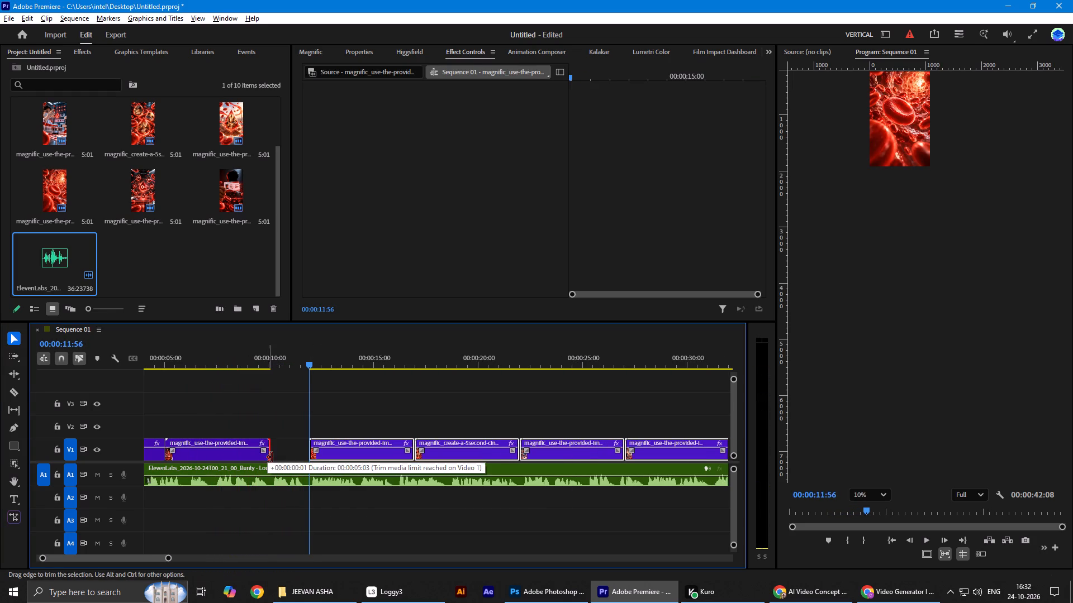
drag(272, 457, 291, 455)
click(241, 457)
right_click(241, 457)
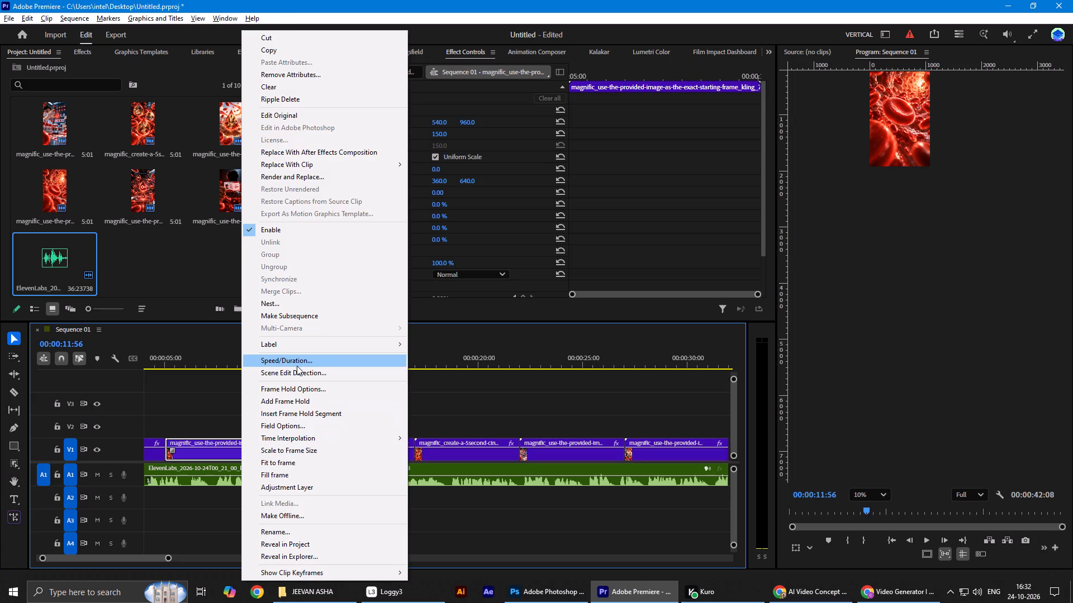
click(297, 365)
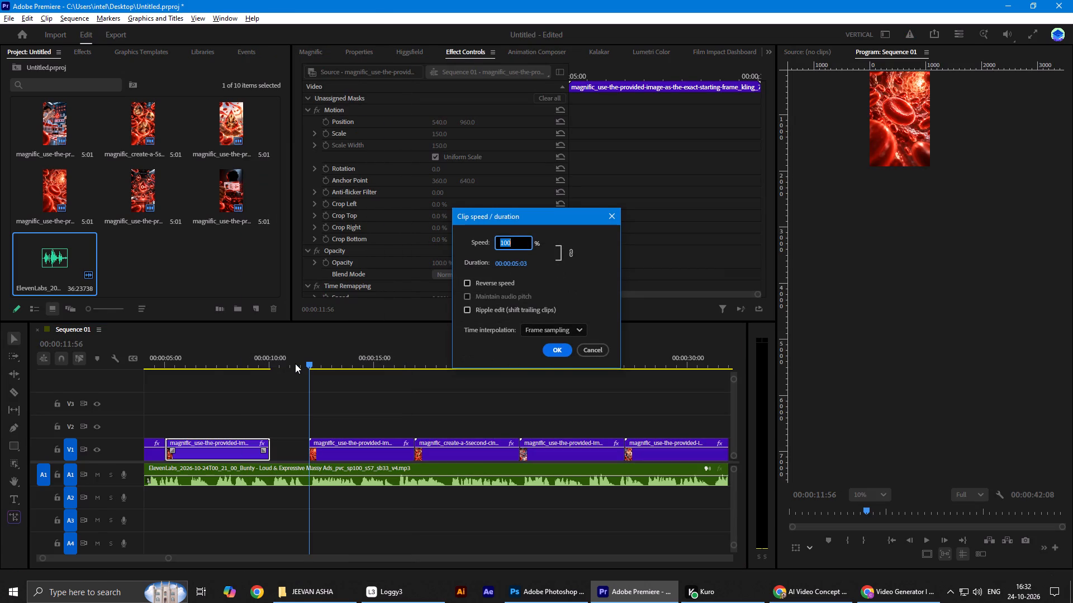
text(80)
click(574, 326)
click(552, 374)
click(562, 349)
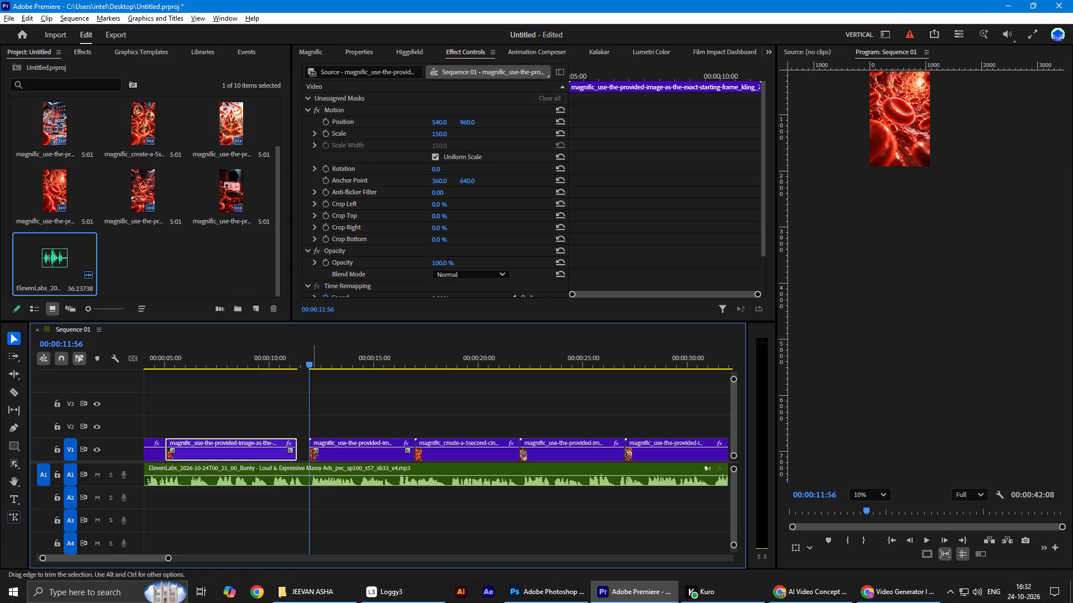
Set the speed of the second V1 clip, the blood-group drops scene, to 70%.
right_click(270, 451)
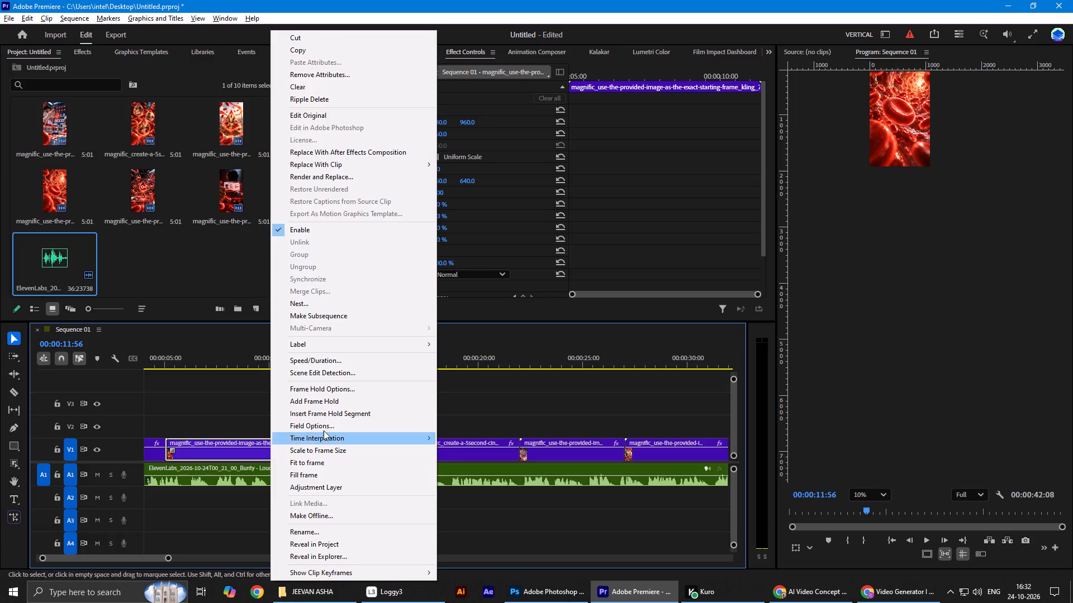
click(327, 365)
text(70)
key(Return)
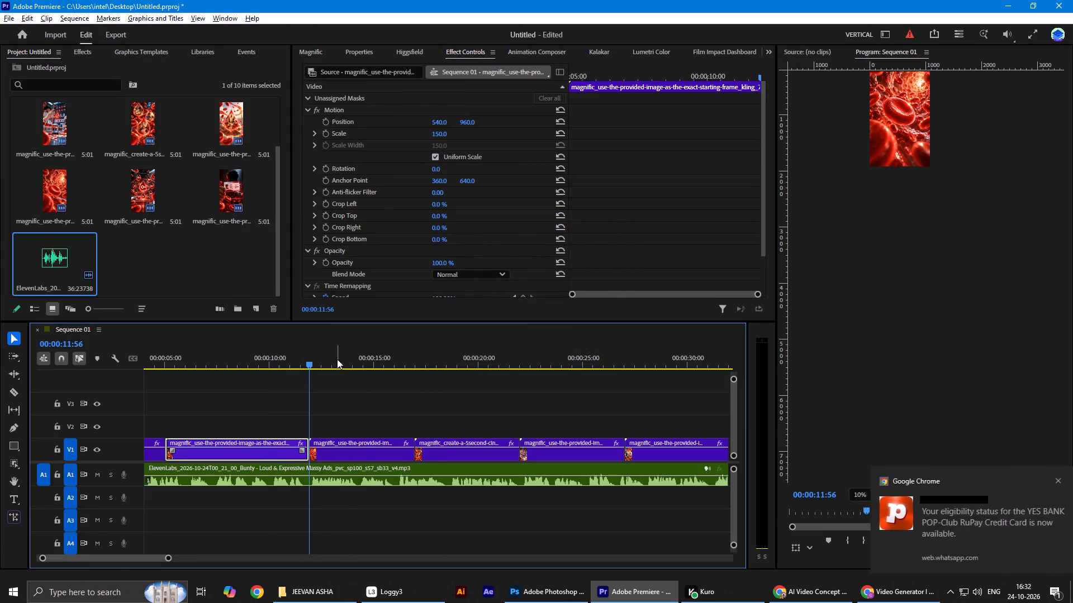
Review the bloodstream scene against the voice-over and trim the end of that third V1 clip to 00:00:16:11.
drag(310, 358, 268, 362)
key(space)
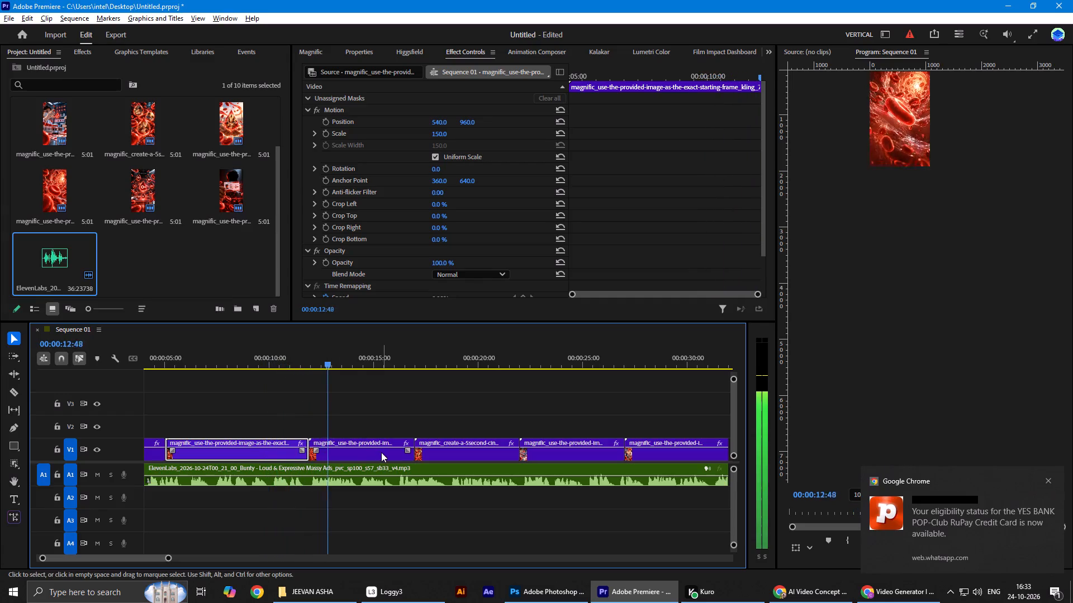
scroll(338, 391, down, 2)
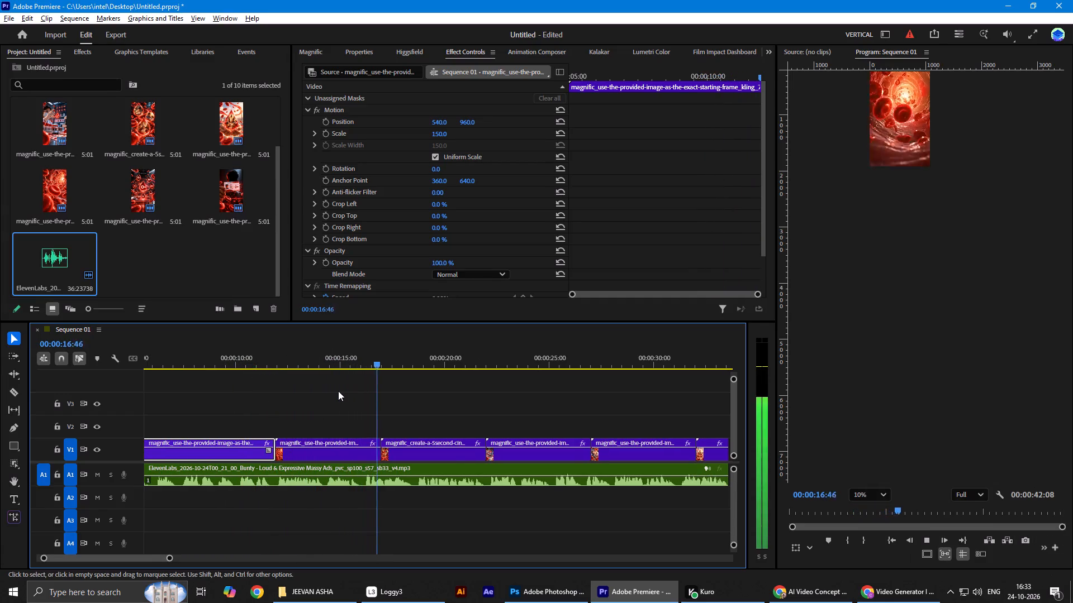
key(space)
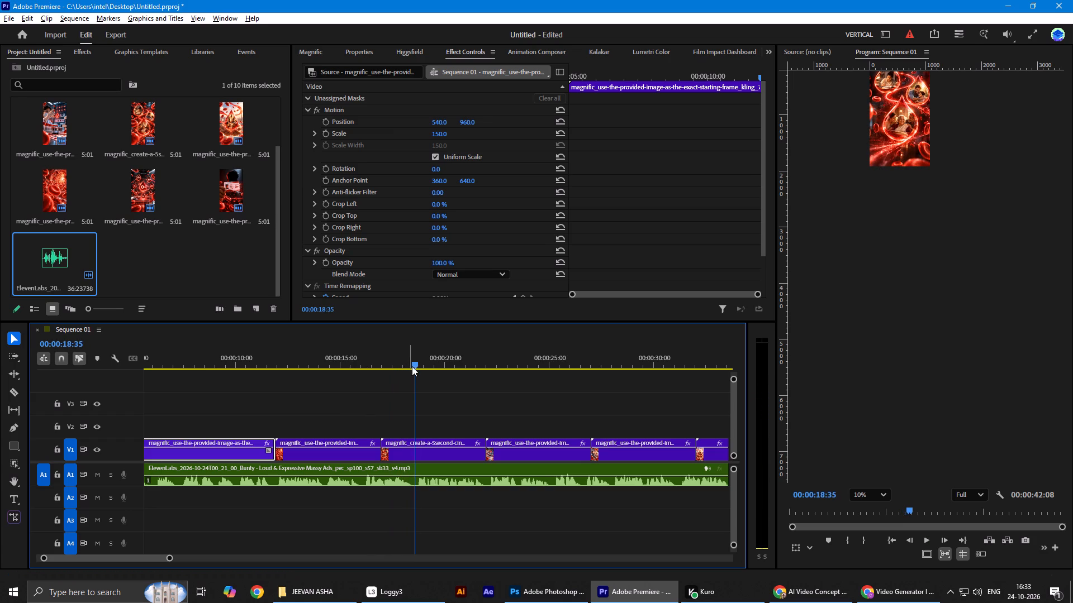
drag(412, 366, 346, 366)
key(space)
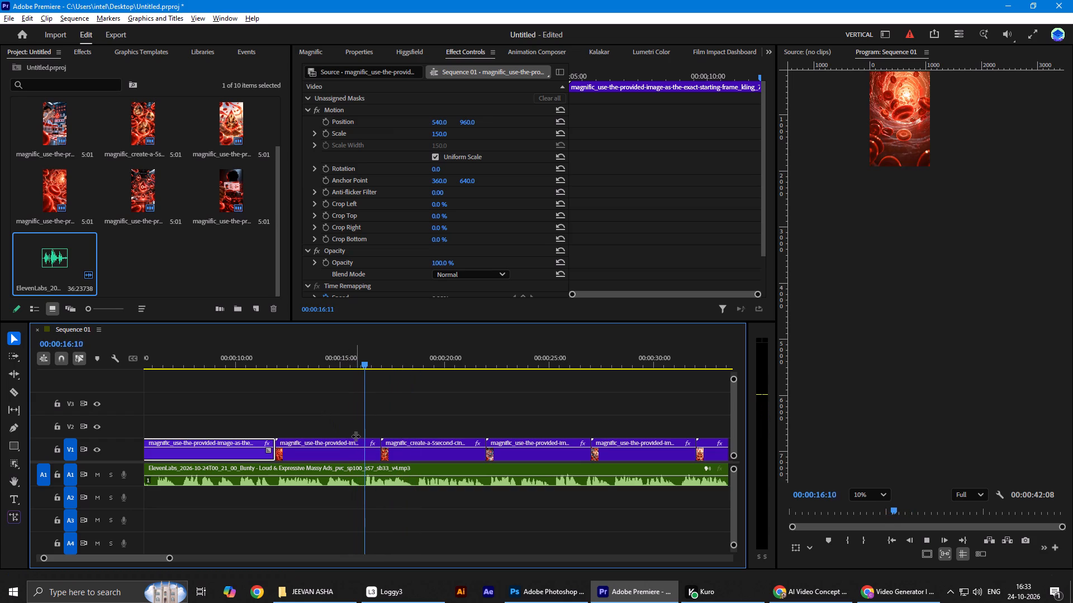
key(space)
click(371, 455)
drag(376, 456, 357, 453)
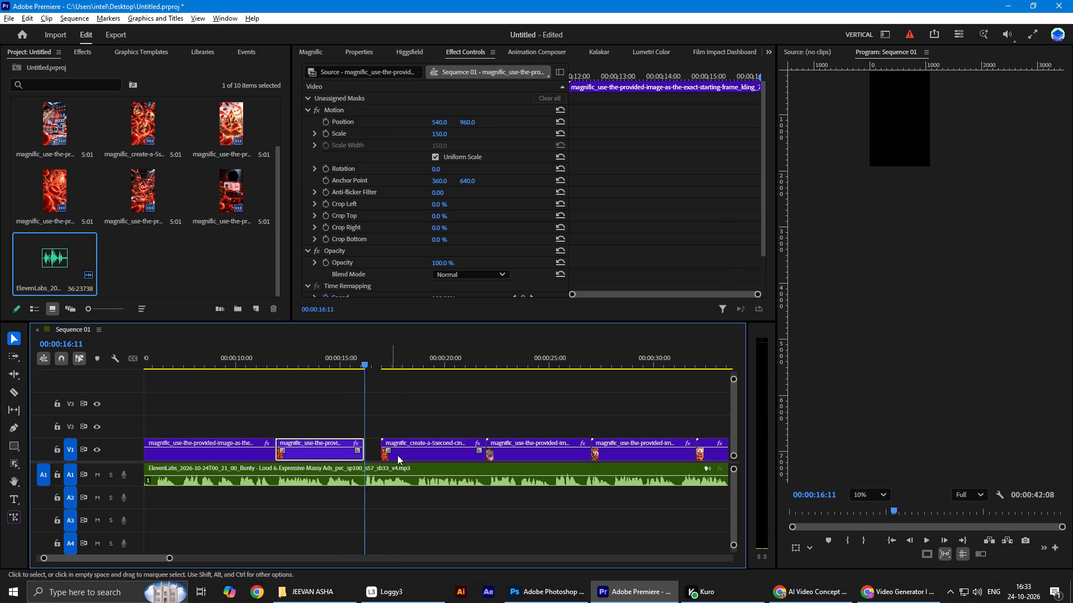
Move the fourth V1 clip, the family-in-drops scene, to start at 00:00:16:11, directly after the third clip.
drag(402, 454, 387, 454)
Check the fourth V1 clip's scene against the voice-over and try to extend its end toward the fifth clip.
key(space)
scroll(387, 454, down, 2)
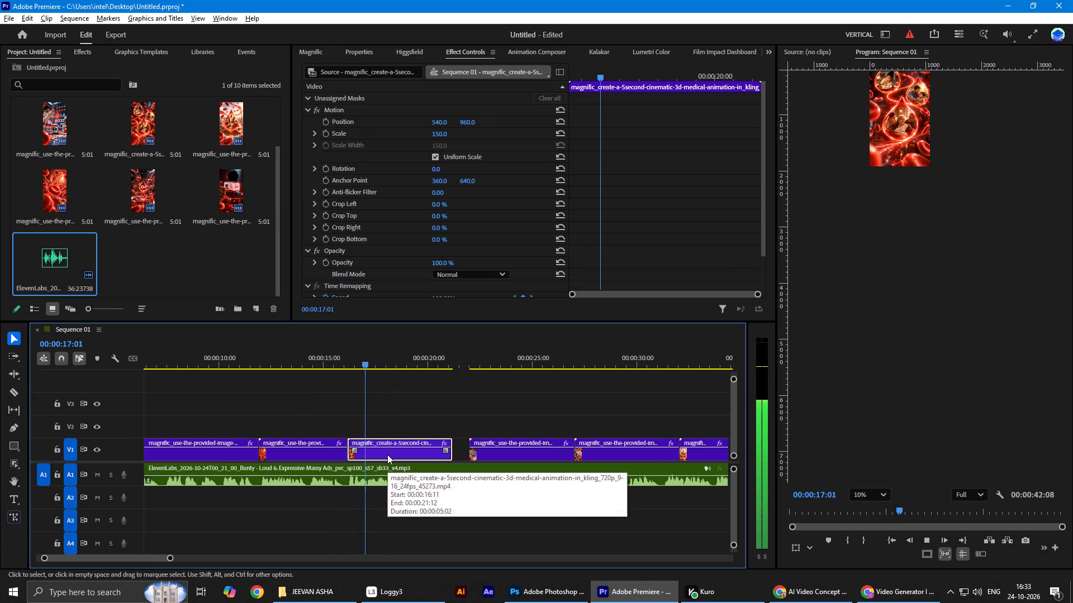
scroll(387, 454, down, 7)
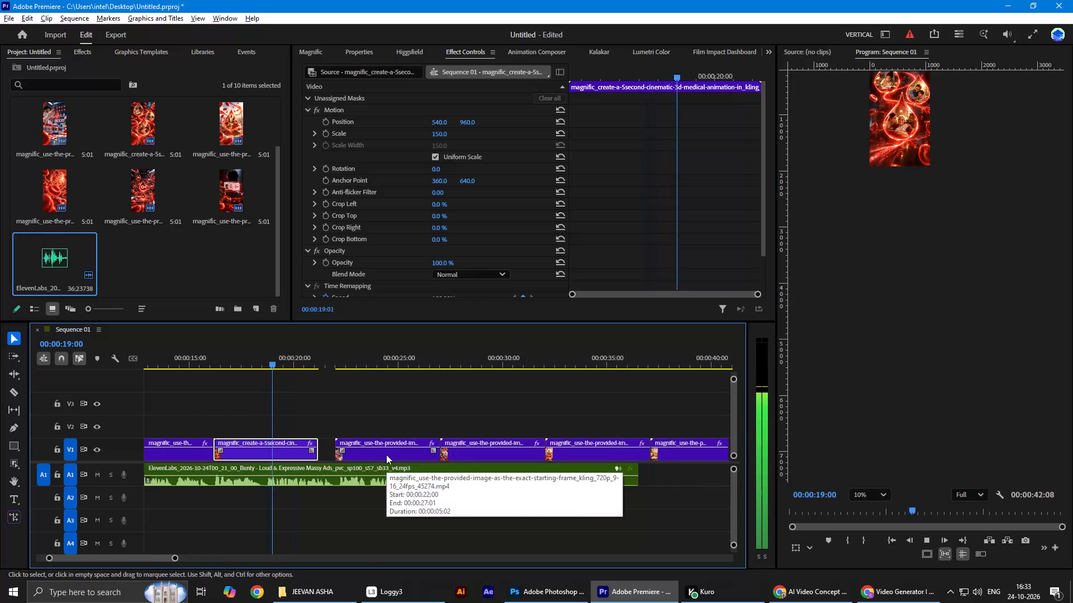
key(space)
drag(272, 342, 160, 368)
drag(236, 365, 202, 369)
key(space)
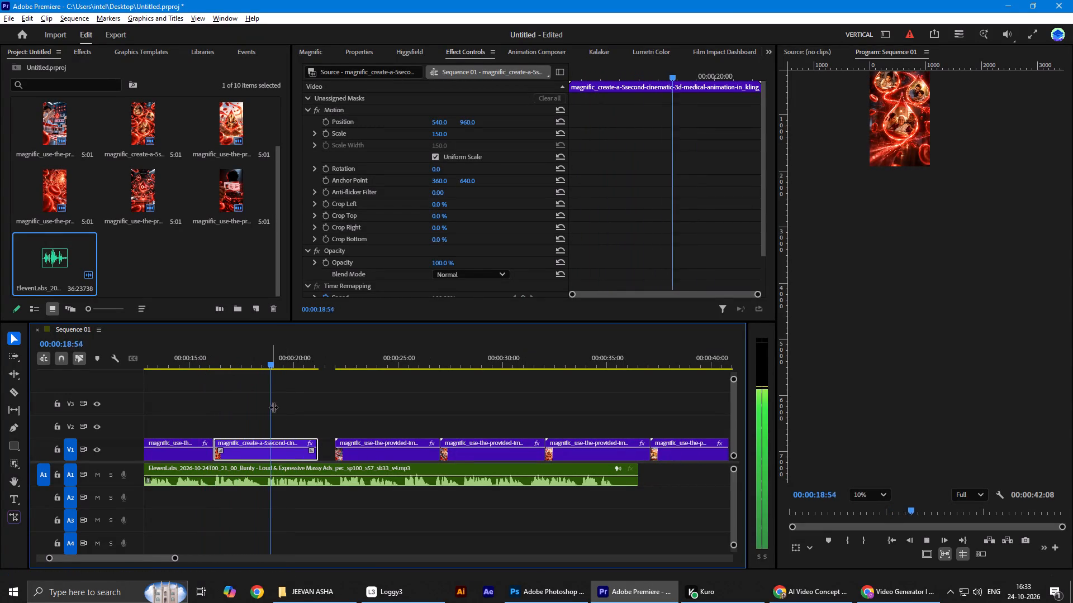
drag(319, 448, 333, 451)
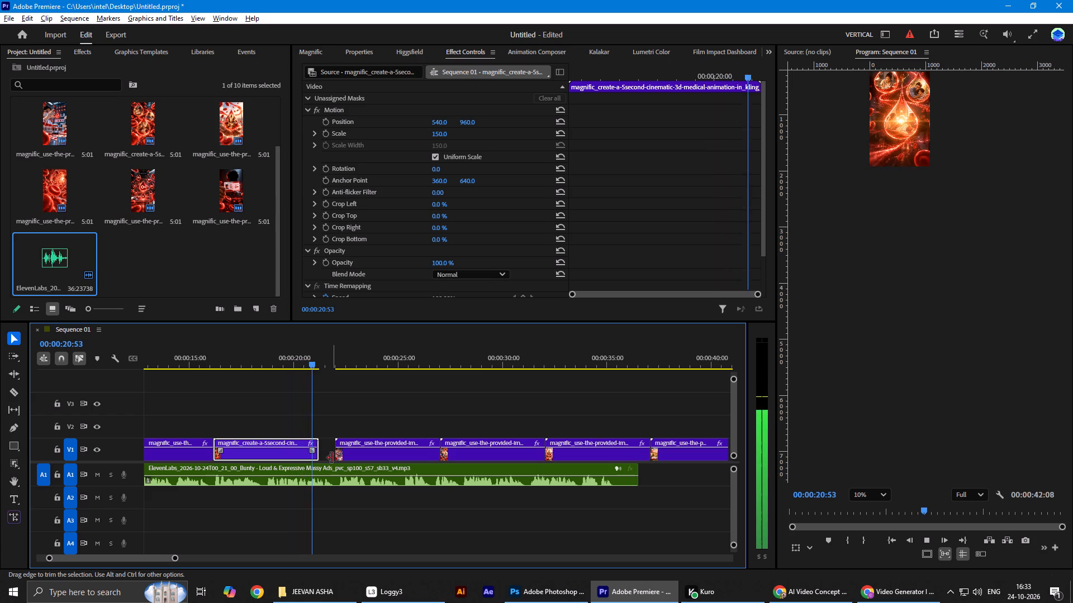
scroll(332, 458, down, 2)
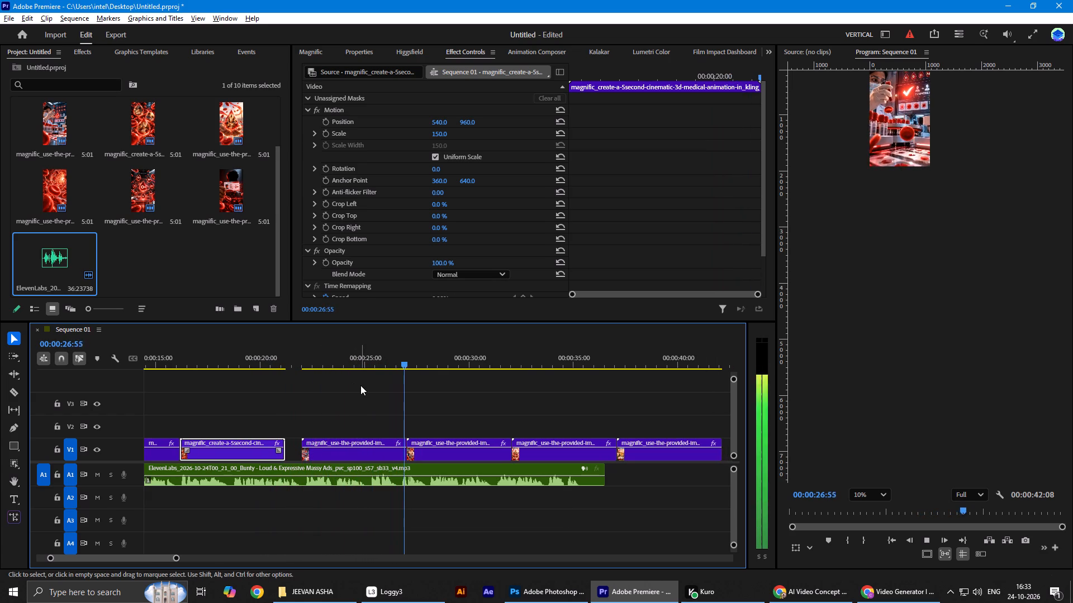
key(space)
Replay the end of the fourth scene and trim the start of the fifth V1 clip, the laboratory scene, to 00:00:22:10.
drag(378, 362, 244, 378)
key(space)
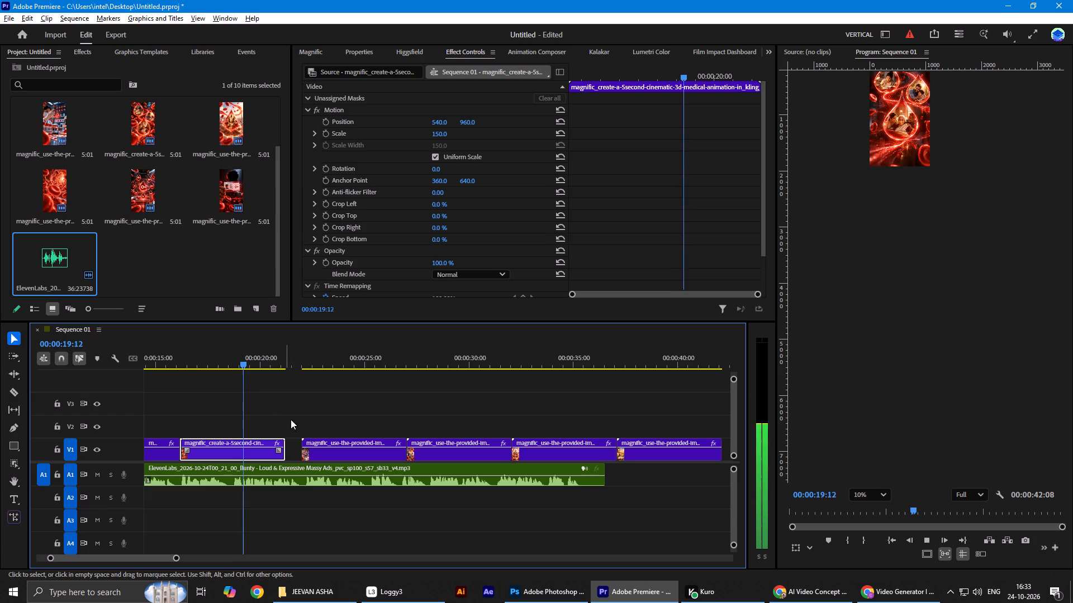
key(space)
key(space)
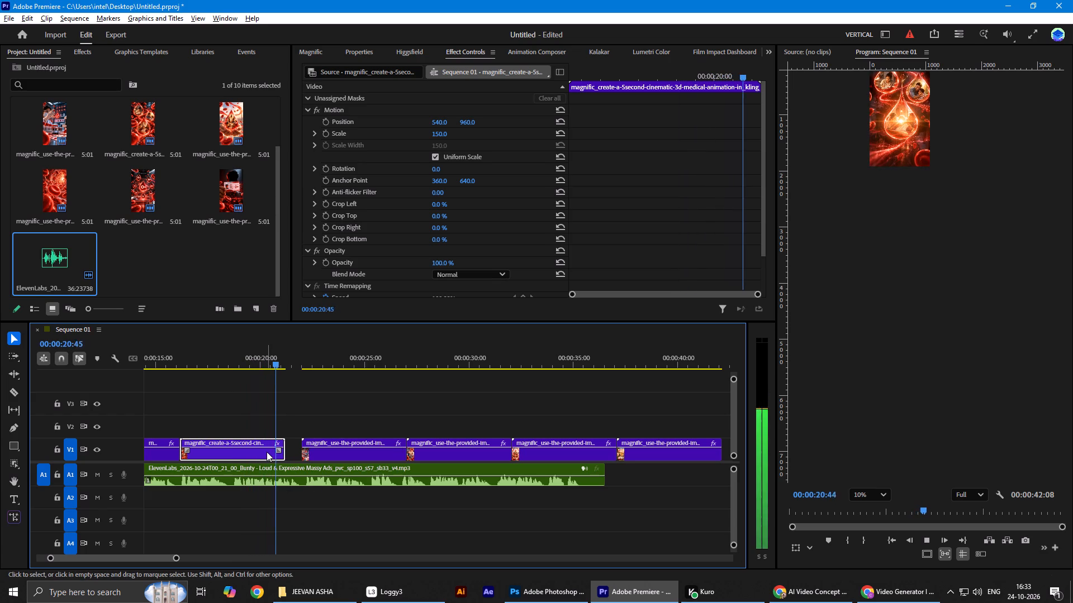
key(space)
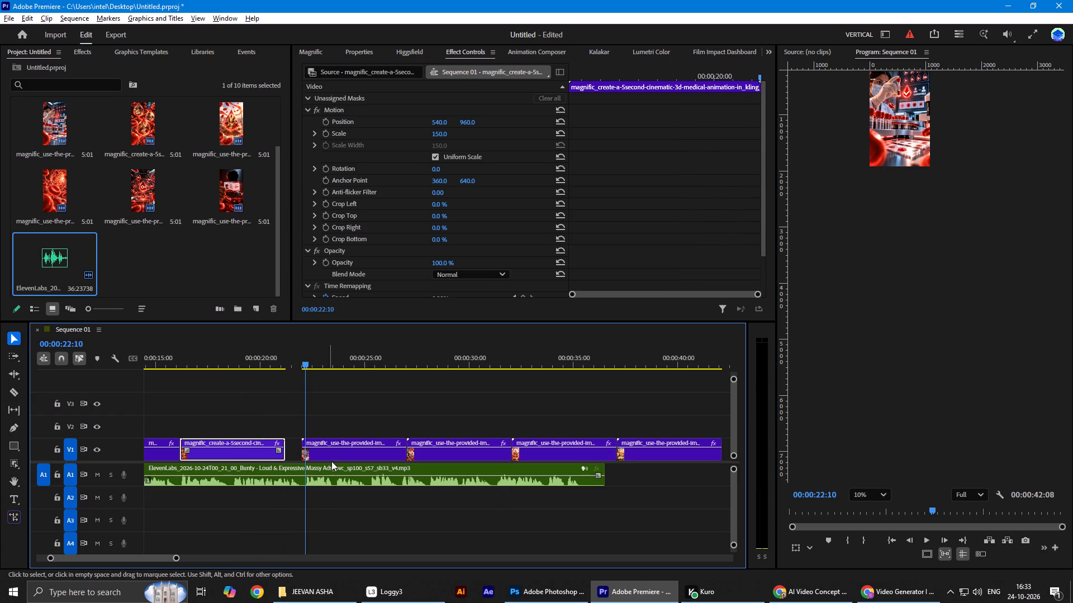
click(305, 453)
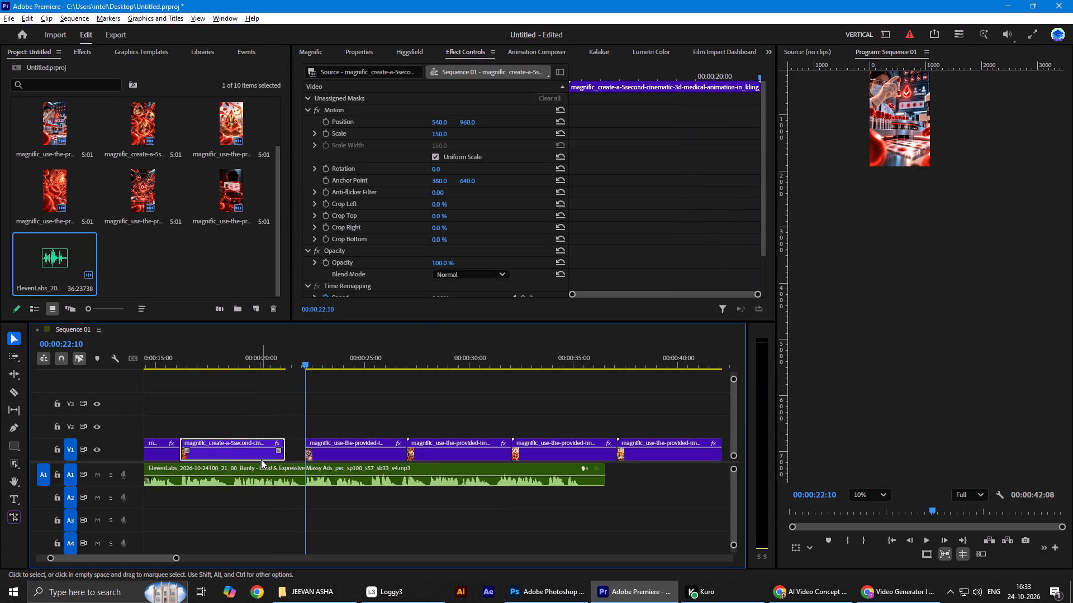
Slow the fourth V1 clip, the family-in-drops scene, to 80% speed and choose a different time interpolation.
click(261, 460)
right_click(261, 460)
click(343, 364)
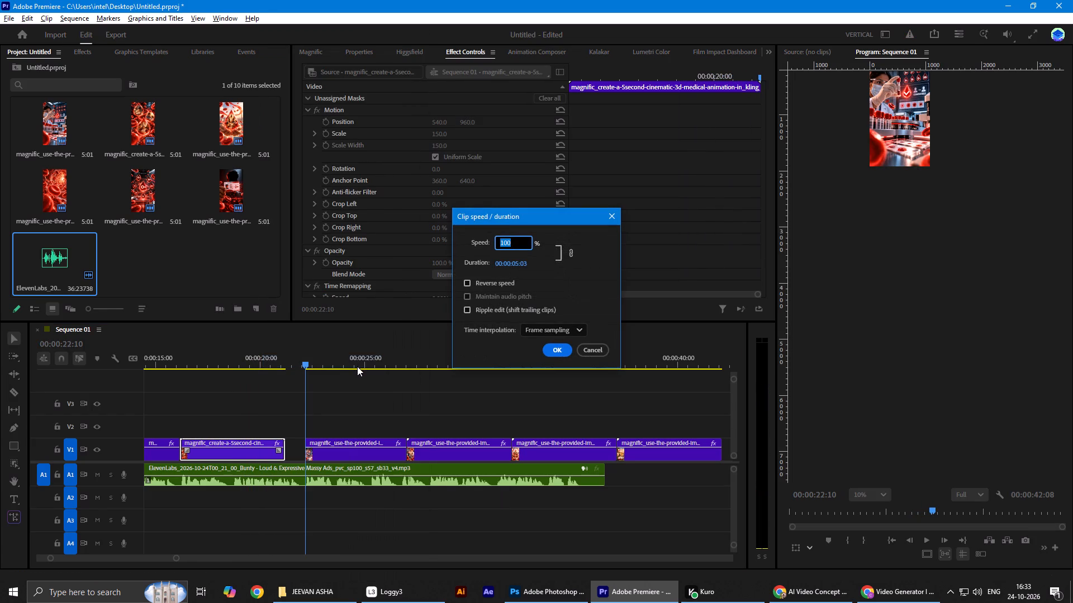
text(80)
click(567, 326)
click(567, 373)
click(559, 355)
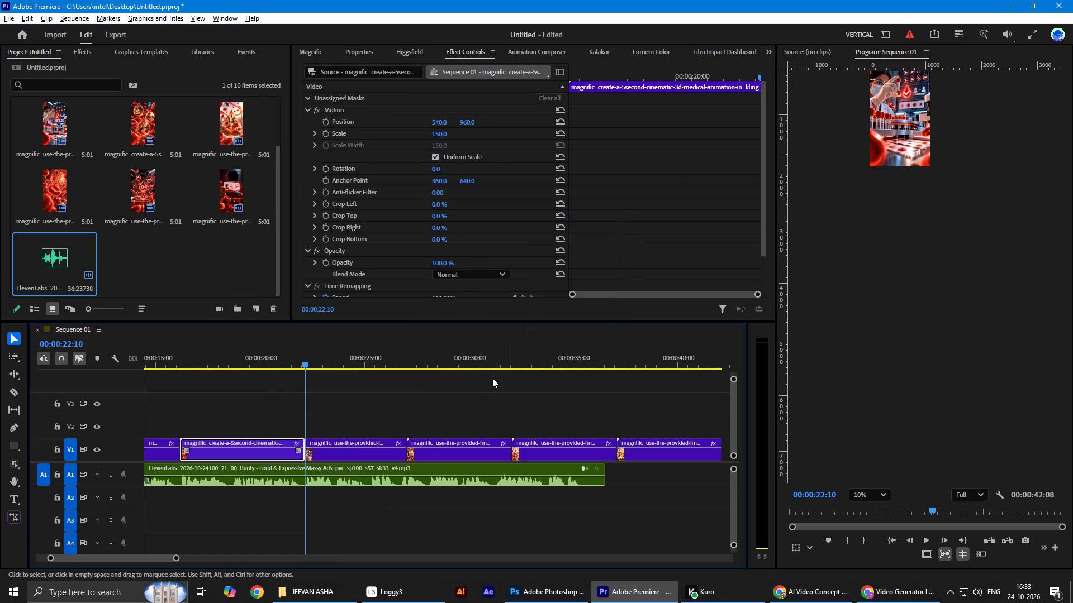
Trim the end of the fifth V1 clip, the laboratory scene, to 00:00:26:47 and move the sixth clip directly against it.
key(space)
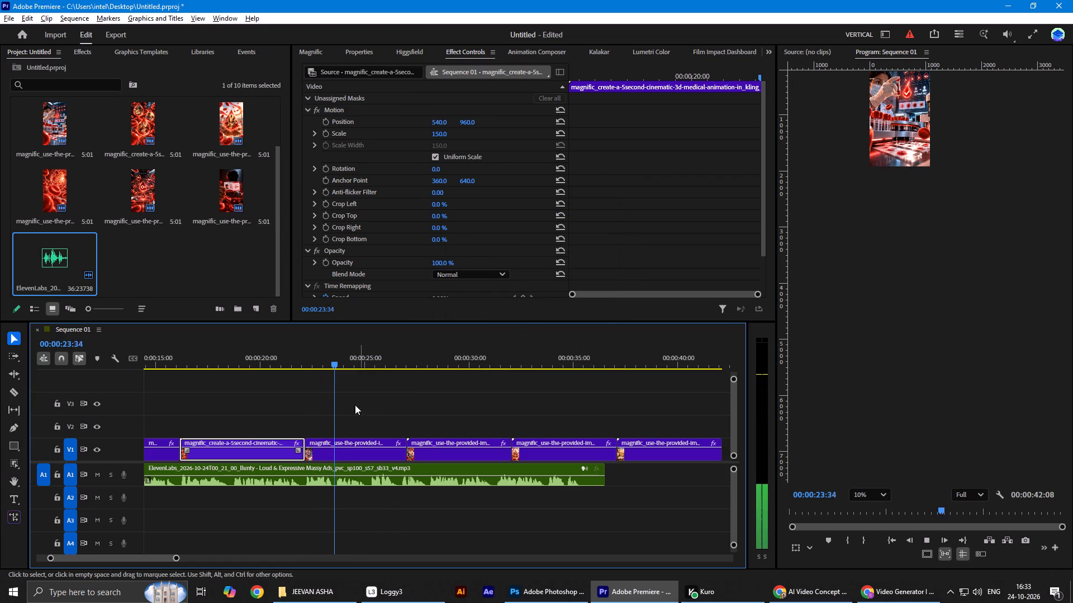
scroll(385, 424, down, 2)
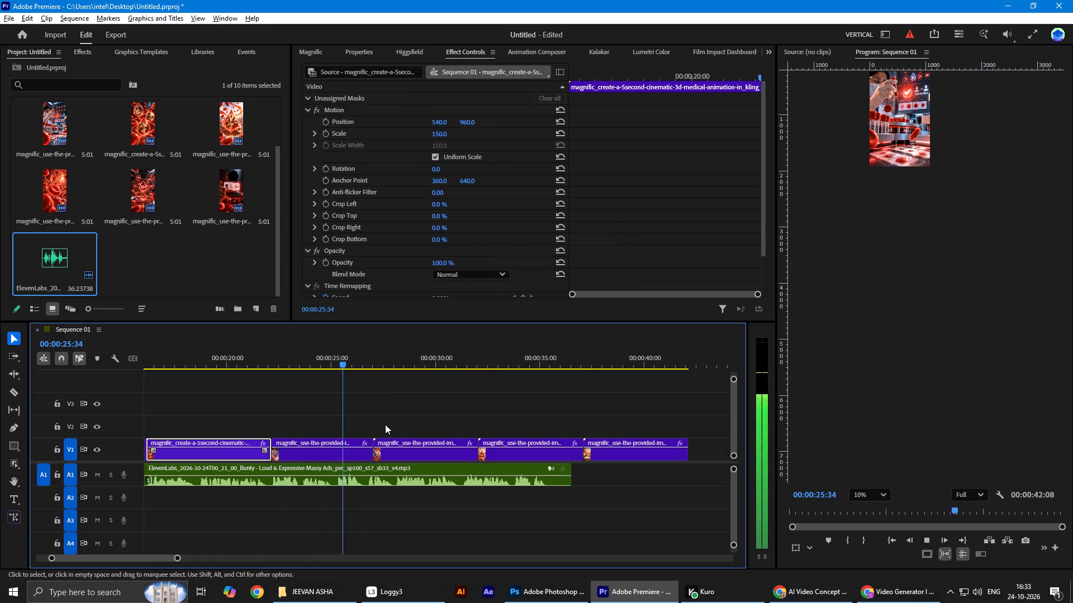
key(space)
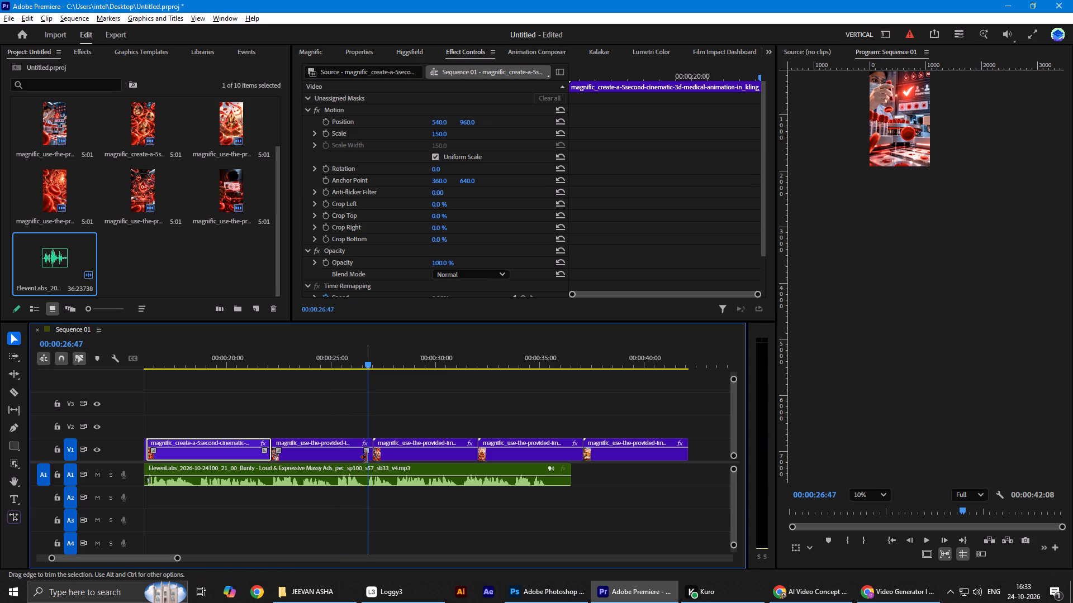
drag(366, 457, 361, 457)
drag(390, 457, 383, 457)
Play the donor scene against the voice-over and move the seventh V1 clip to 00:00:29:39, overwriting the end of the sixth.
key(space)
scroll(383, 457, down, 2)
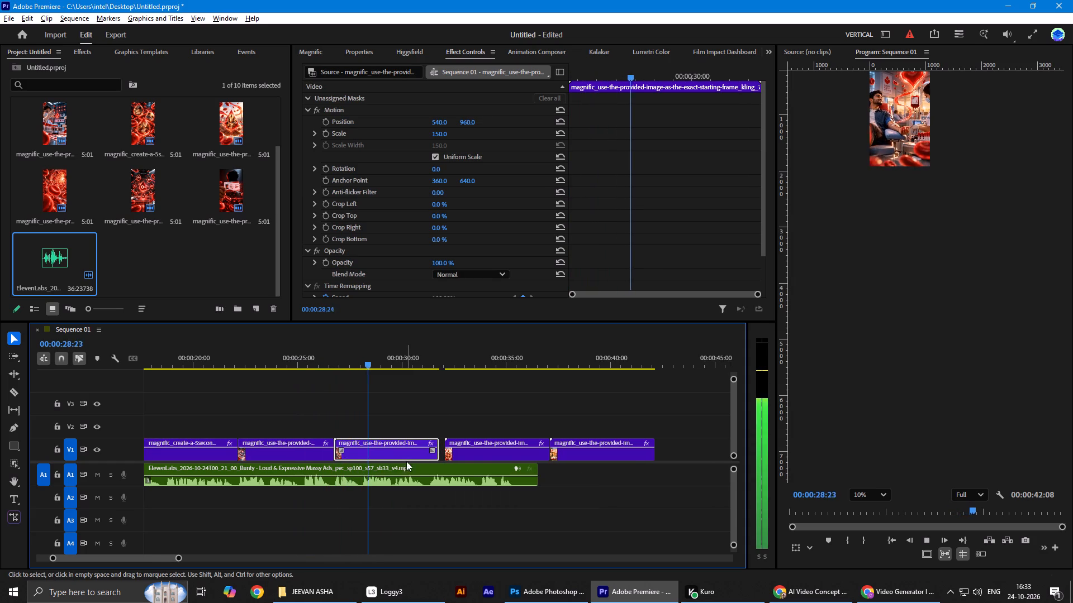
key(space)
drag(459, 456, 457, 456)
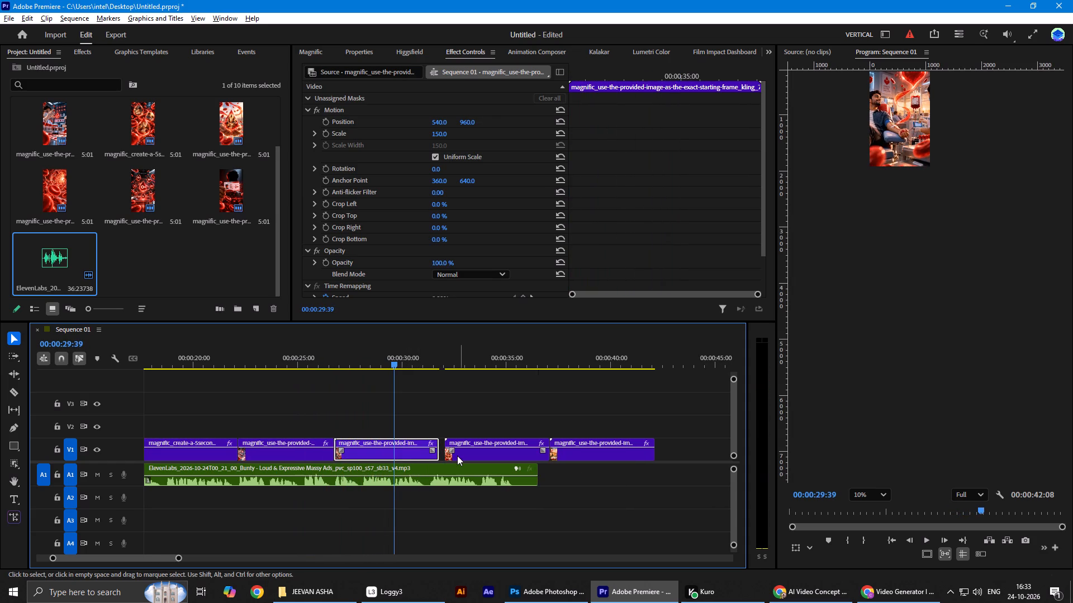
drag(457, 456, 403, 456)
Review the hands-and-drop scene and move the last V1 clip, the storefront scene, to 00:00:31:21, overwriting the end of the seventh clip.
key(space)
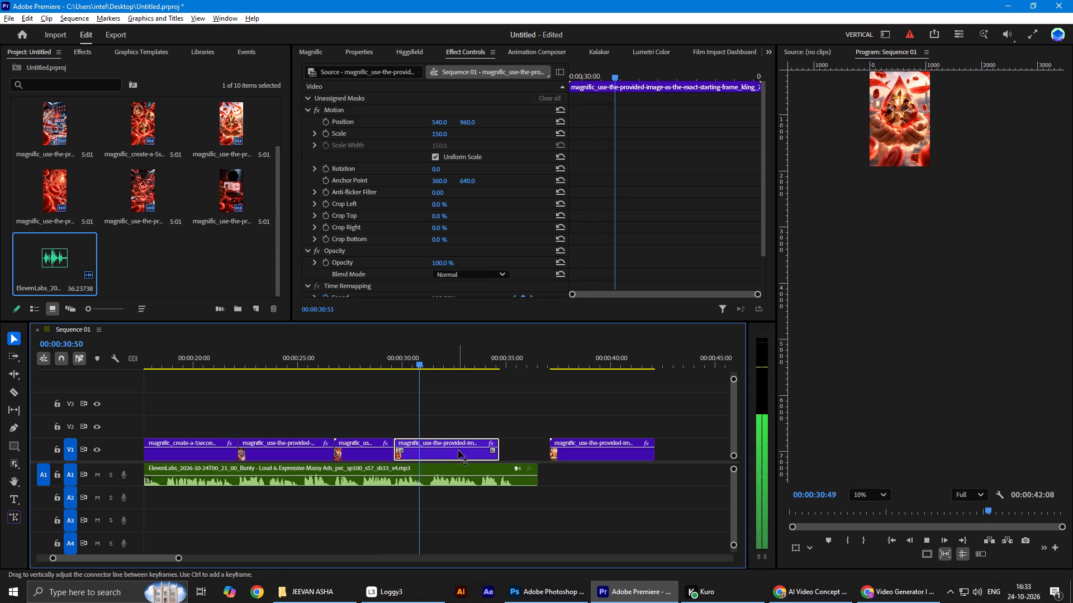
scroll(462, 451, down, 1)
key(space)
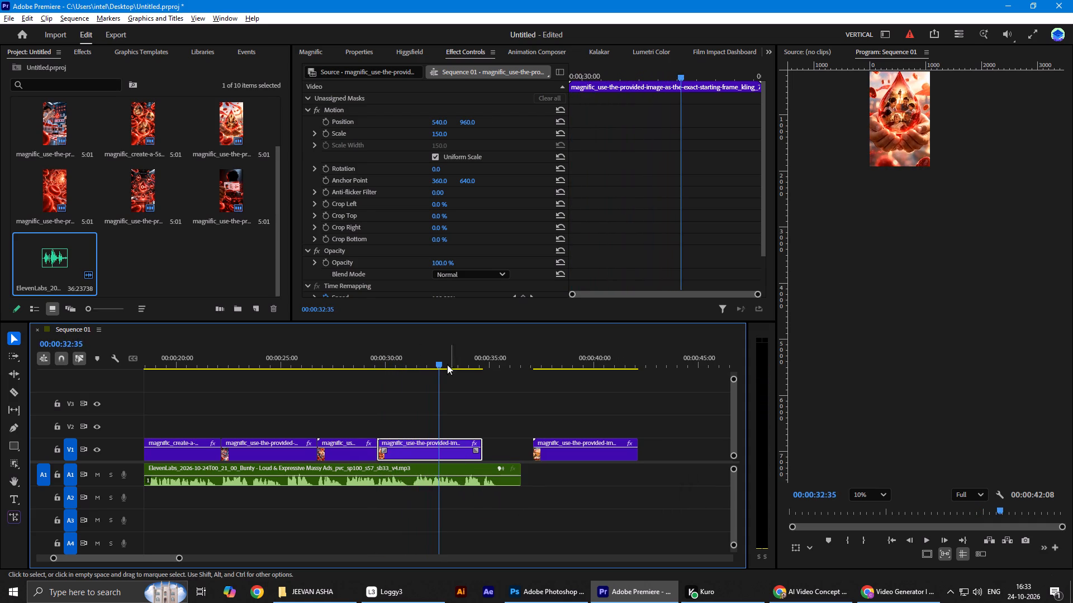
drag(436, 352, 340, 370)
key(space)
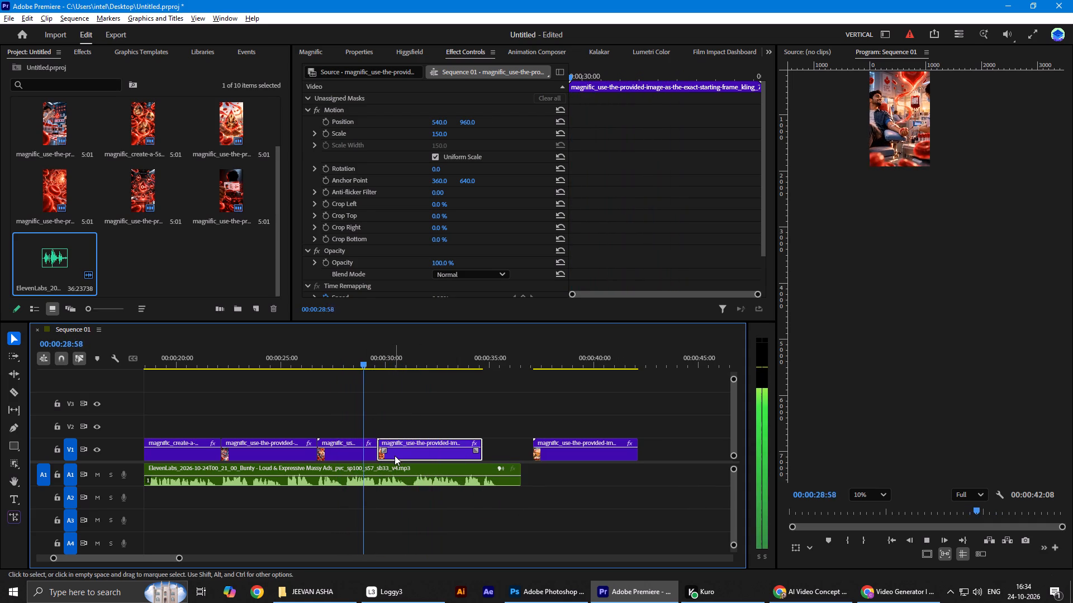
key(space)
key(space)
scroll(395, 456, down, 3)
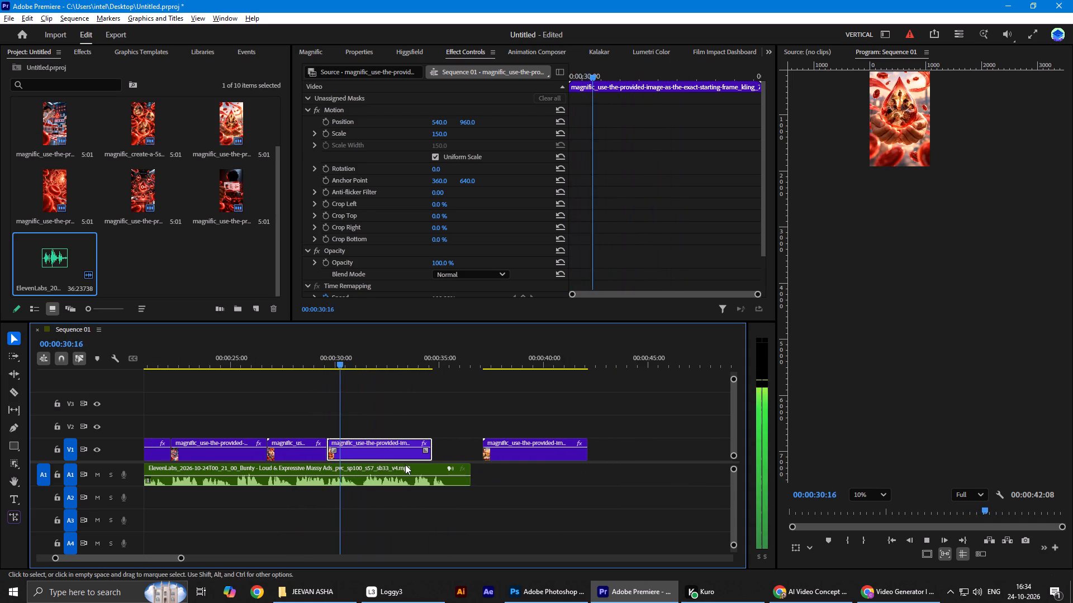
key(space)
key(space)
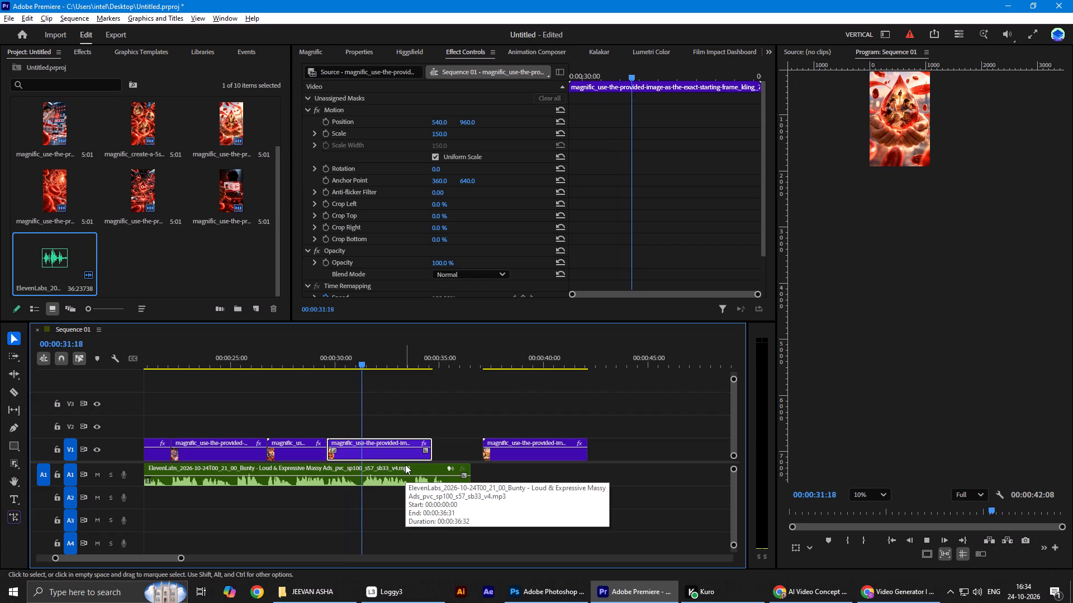
key(space)
drag(514, 454, 397, 460)
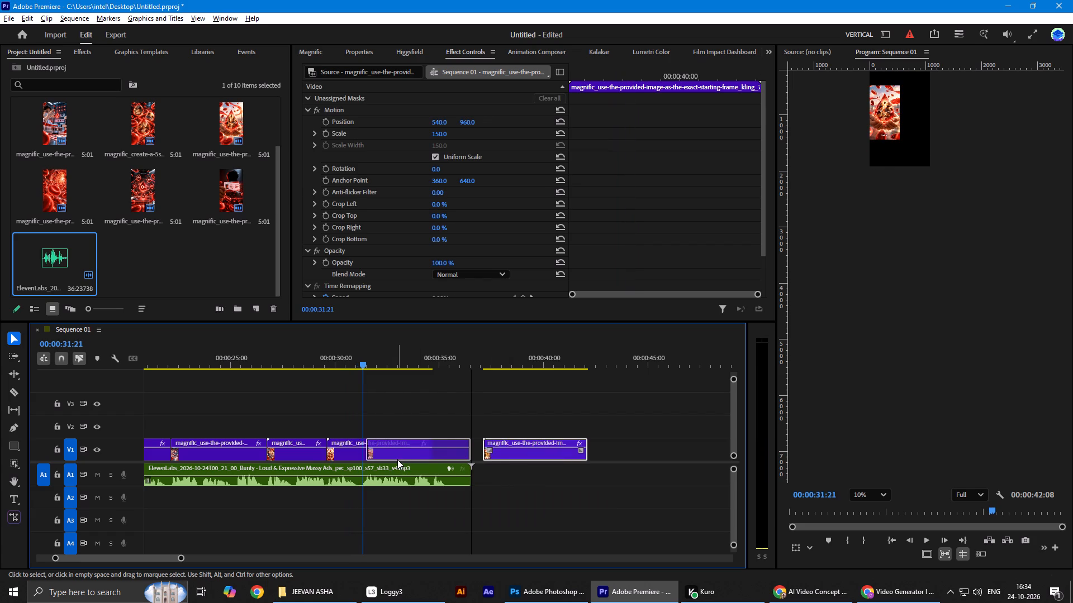
drag(406, 458, 399, 458)
Save the project and play the closing storefront scene against the voice-over through to the end of the sequence.
key(space)
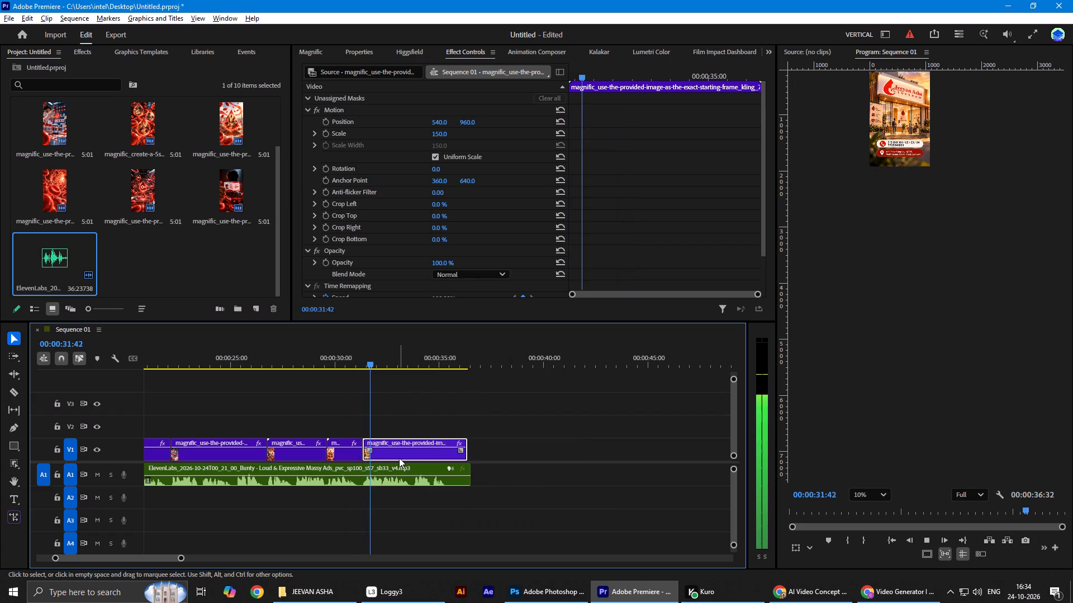
key(space)
drag(397, 350, 384, 365)
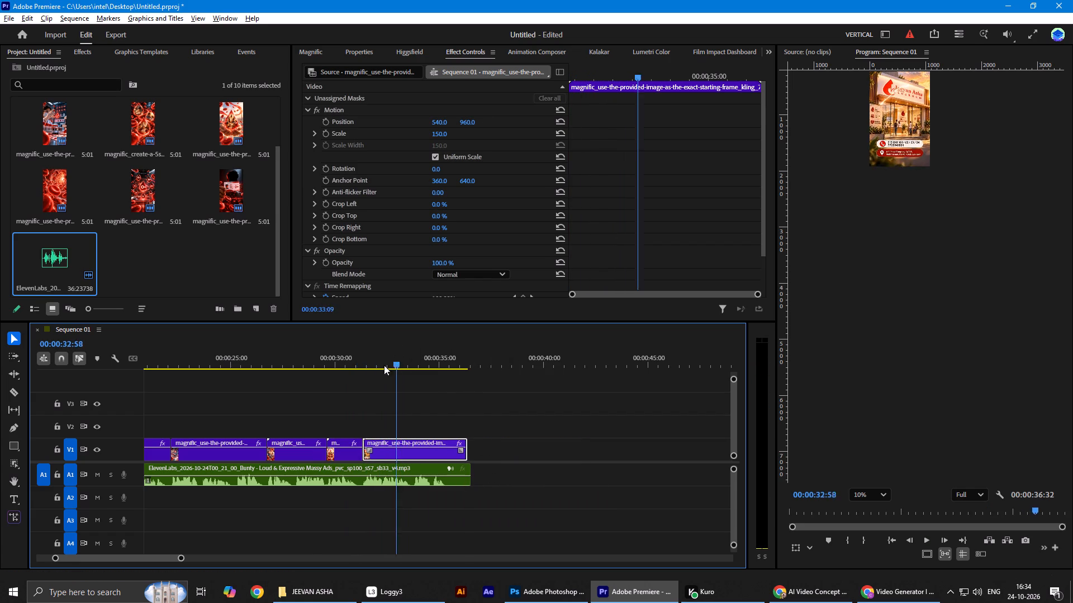
drag(384, 365, 321, 381)
key(ctrl+s)
key(space)
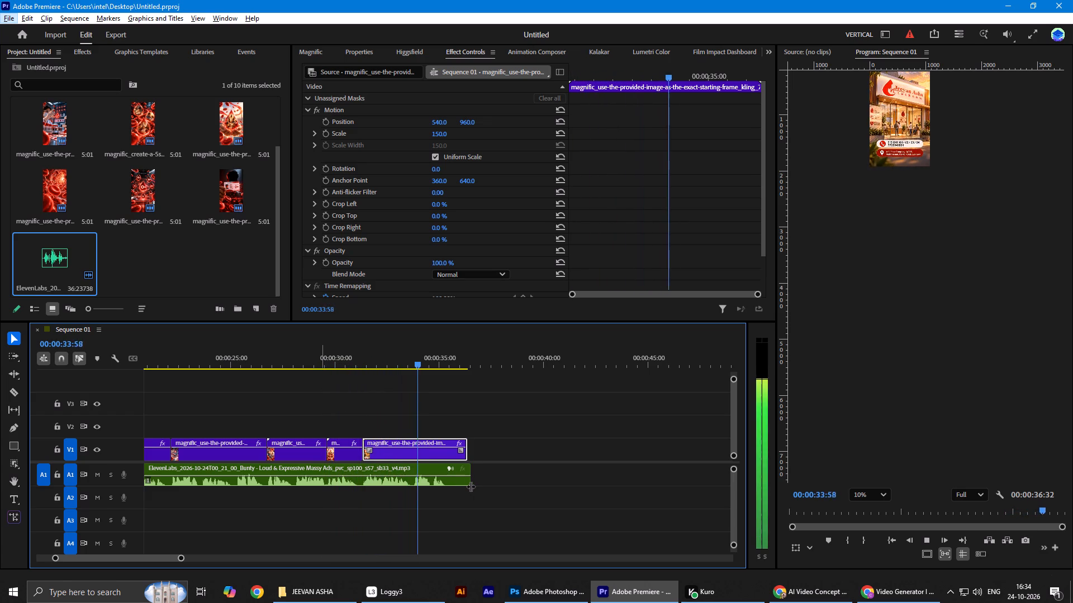
scroll(471, 486, down, 1)
key(space)
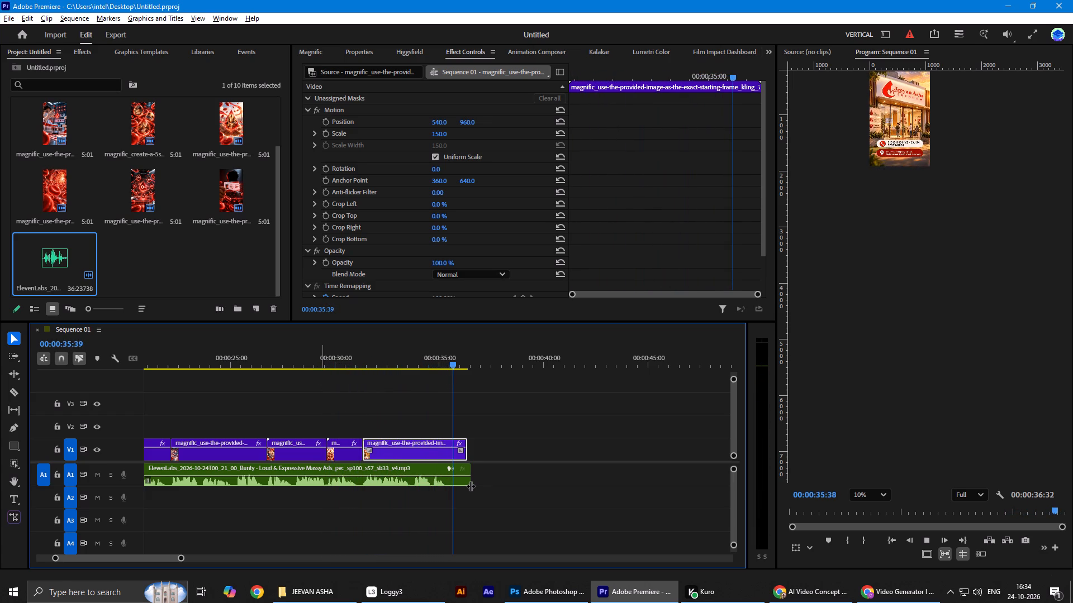
key(space)
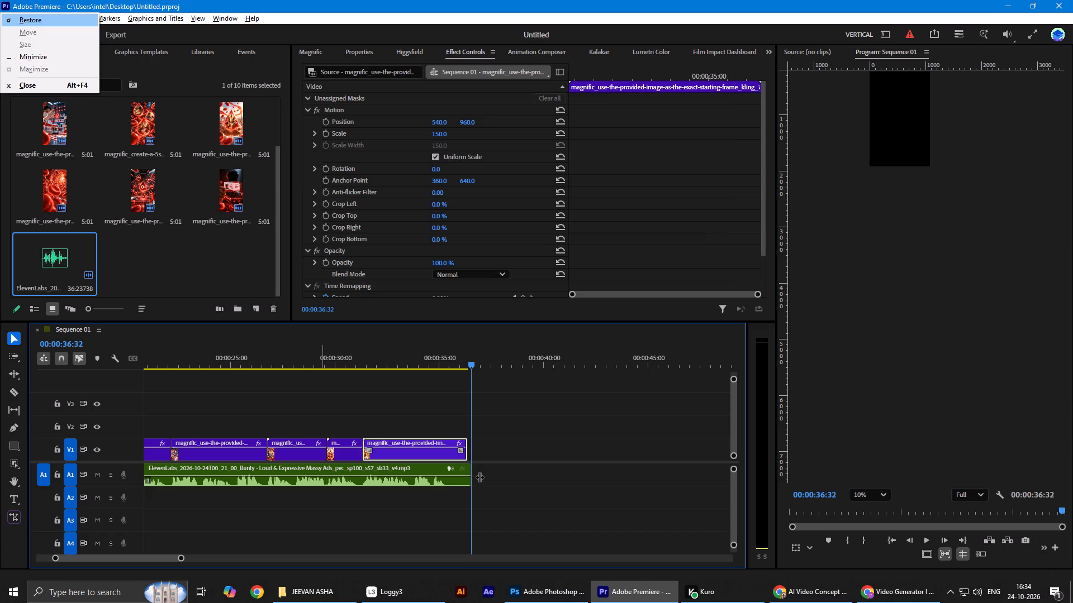
Trim the end of the A1 voice-over to 00:00:36:23, level with the last V1 clip, and save the project.
click(479, 477)
click(472, 481)
key(ctrl+s)
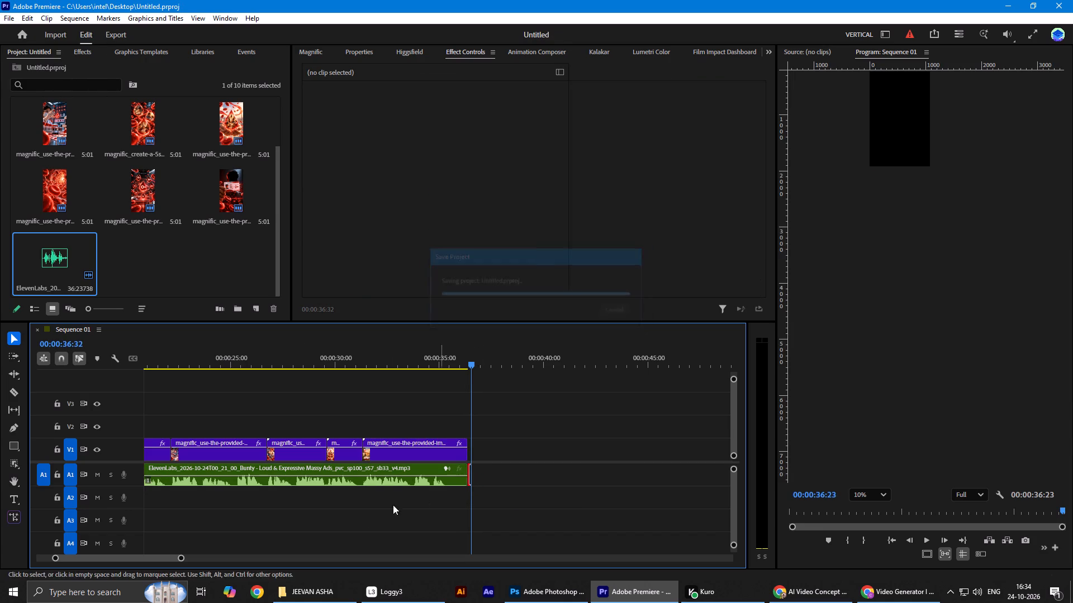
Add the Fade to Black camera transition from Animation Composer at 00:00:05:02, the cut between the first and second V1 clips.
click(185, 556)
drag(189, 558, 185, 558)
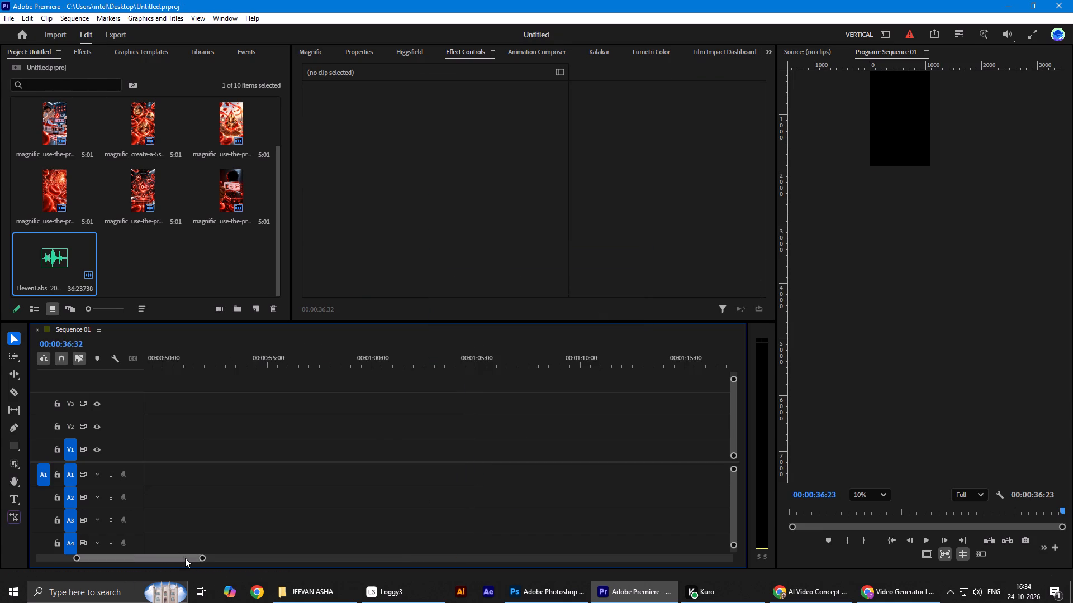
drag(185, 558, 118, 557)
drag(305, 364, 224, 365)
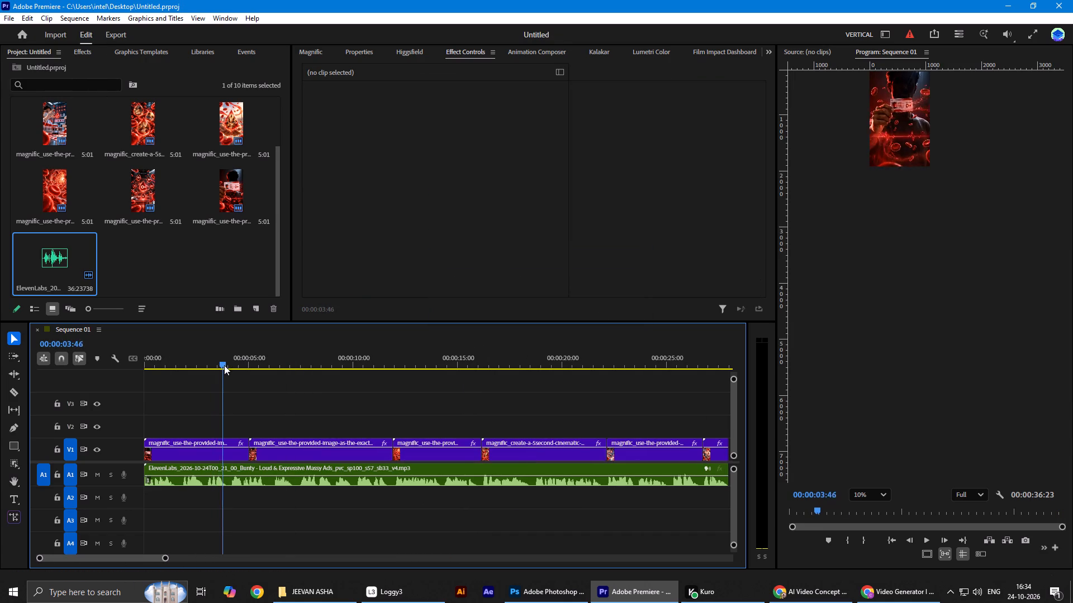
drag(224, 365, 249, 365)
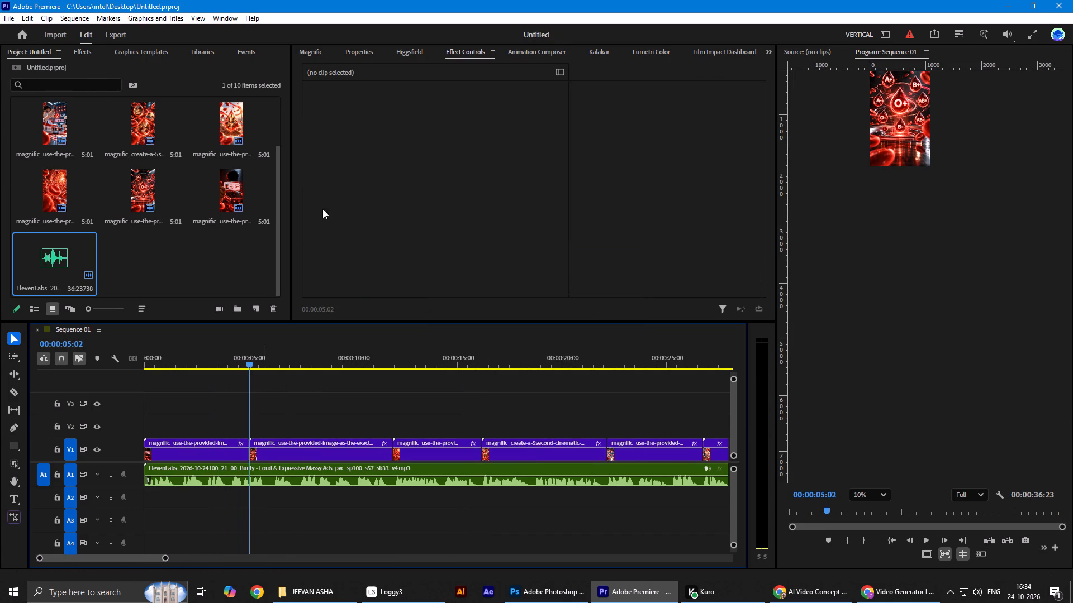
scroll(335, 56, up, 3)
scroll(335, 56, down, 4)
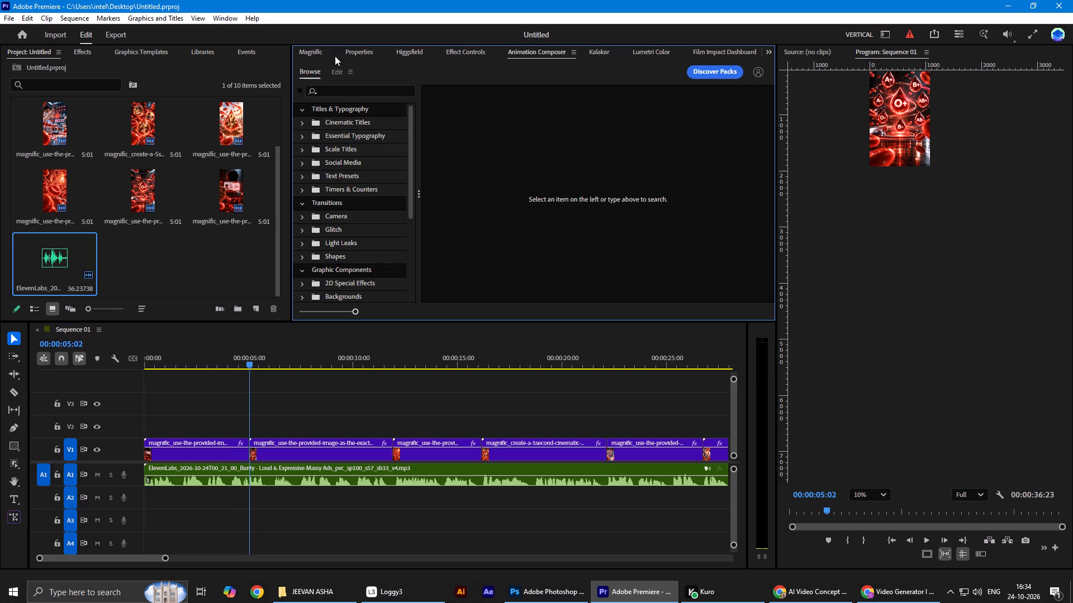
click(354, 236)
click(352, 222)
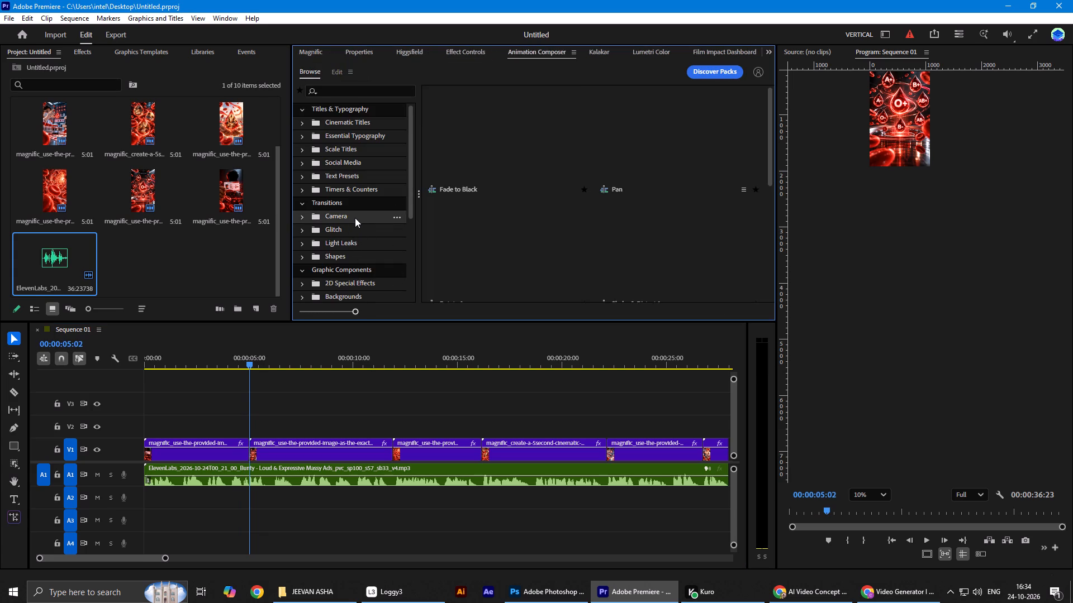
click(488, 150)
click(753, 309)
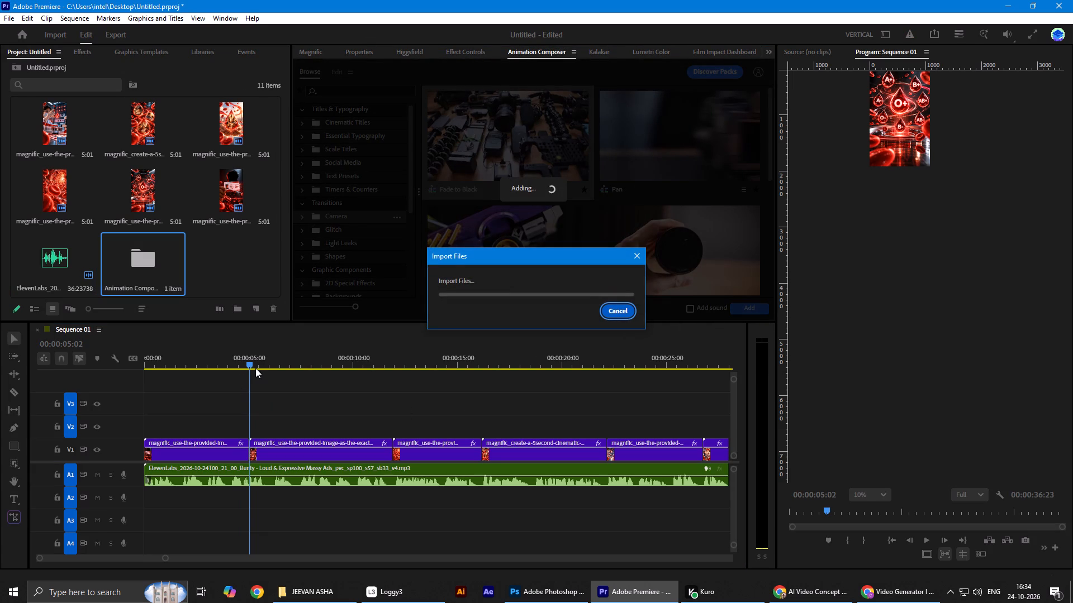
Save the project, play the second scene, and add the Pan Left camera transition at 00:00:11:56, the cut between the second and third V1 clips.
key(ctrl+s)
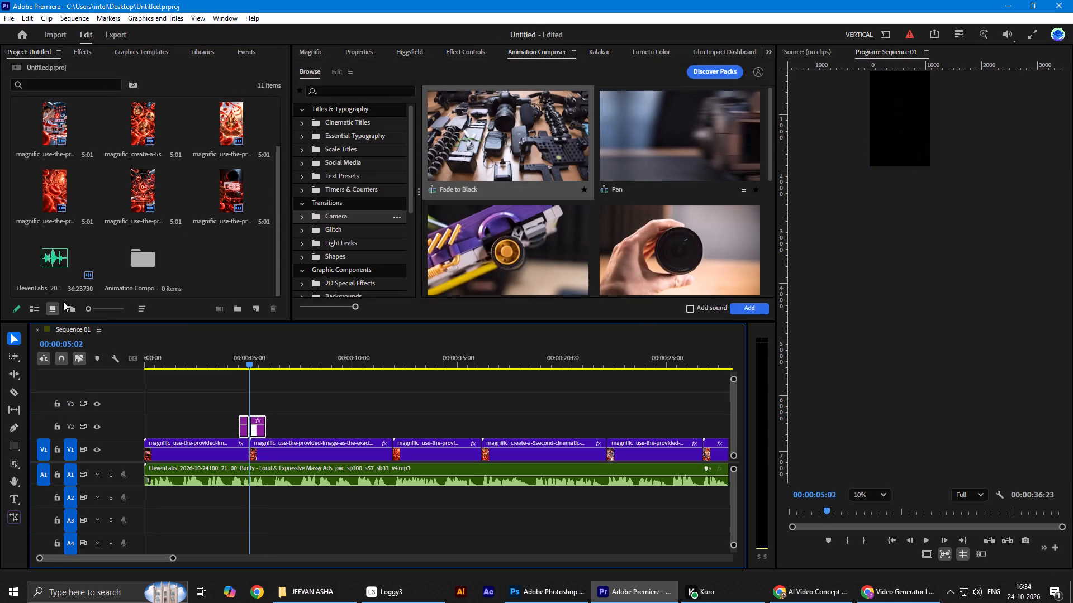
key(space)
scroll(308, 400, down, 2)
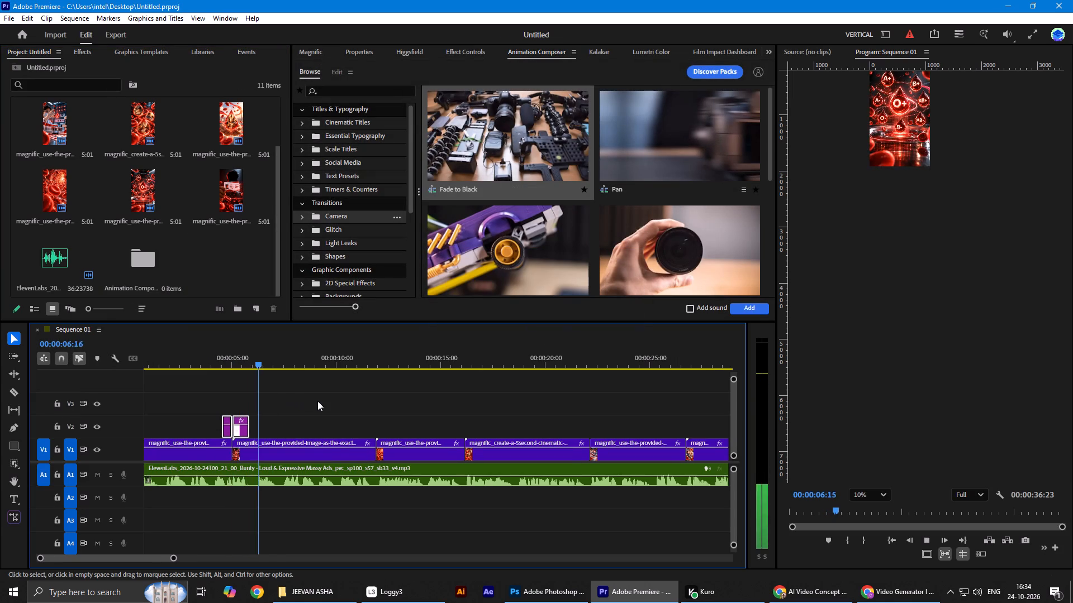
scroll(317, 401, down, 2)
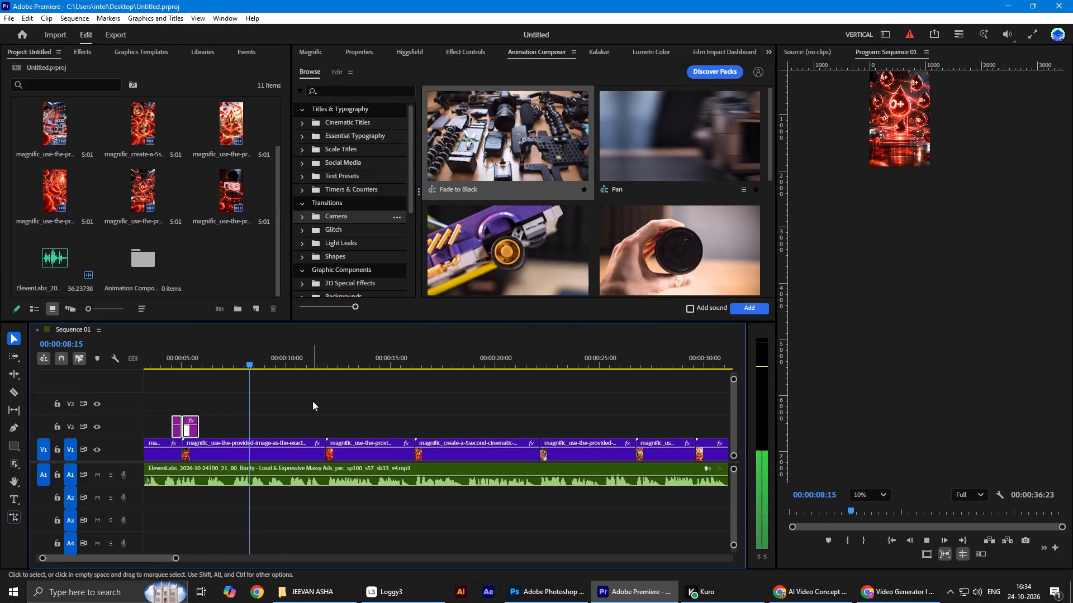
scroll(269, 415, down, 2)
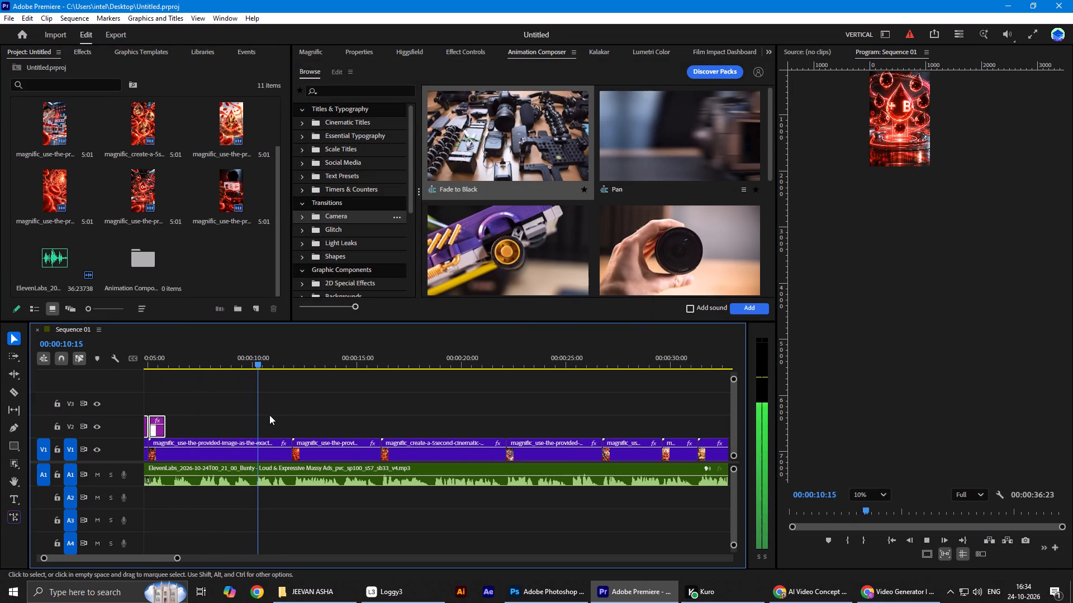
scroll(269, 415, down, 1)
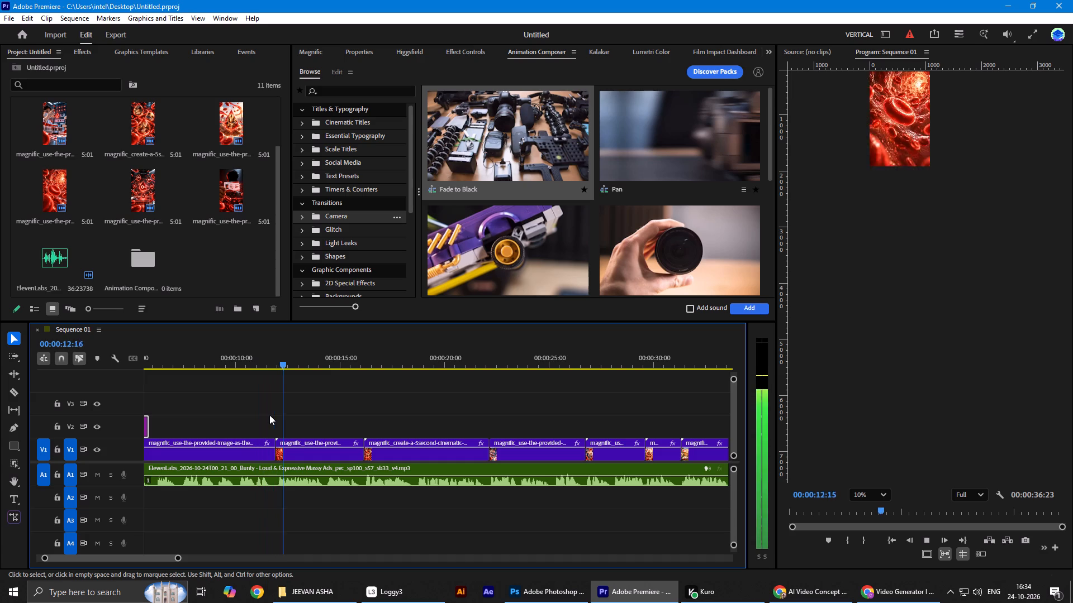
key(space)
drag(294, 360, 277, 358)
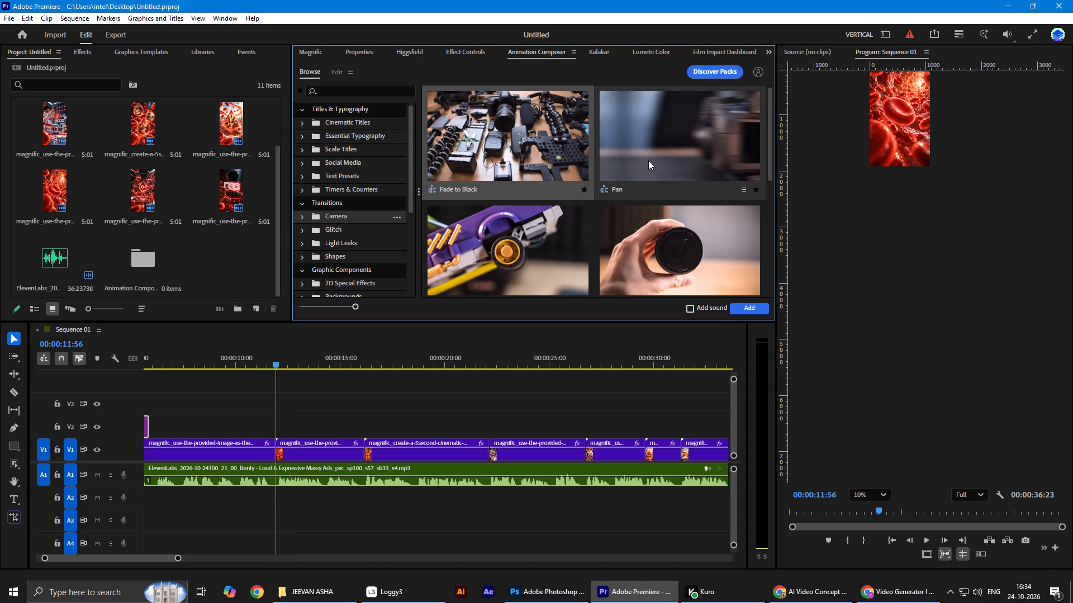
click(648, 160)
click(753, 302)
click(748, 303)
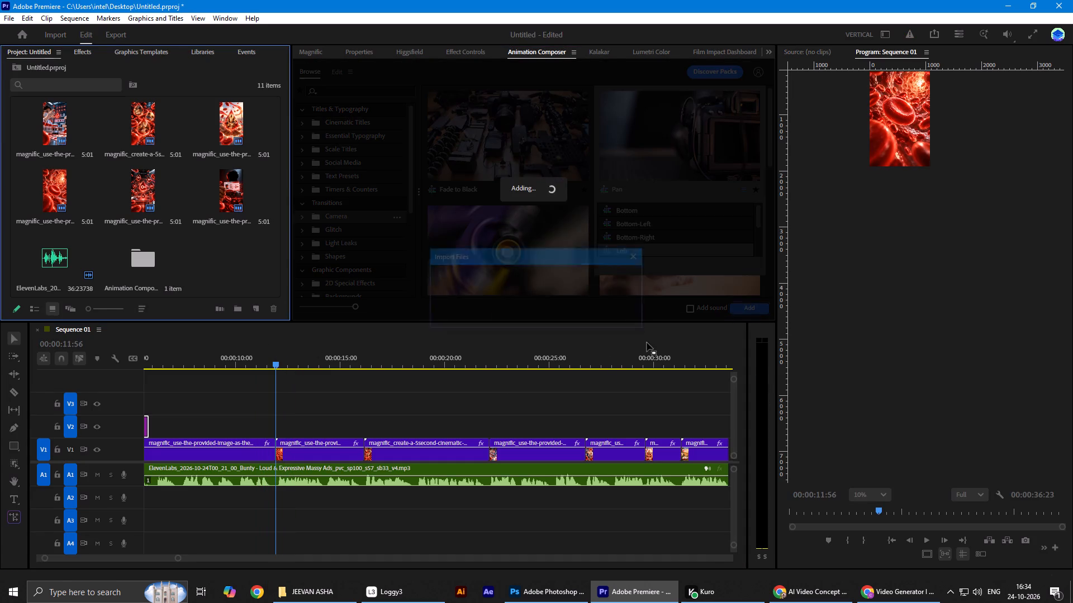
Play through the third V1 clip and add the Zoom In camera transition at 00:00:16:11, its cut to the fourth clip.
drag(276, 361, 268, 361)
key(space)
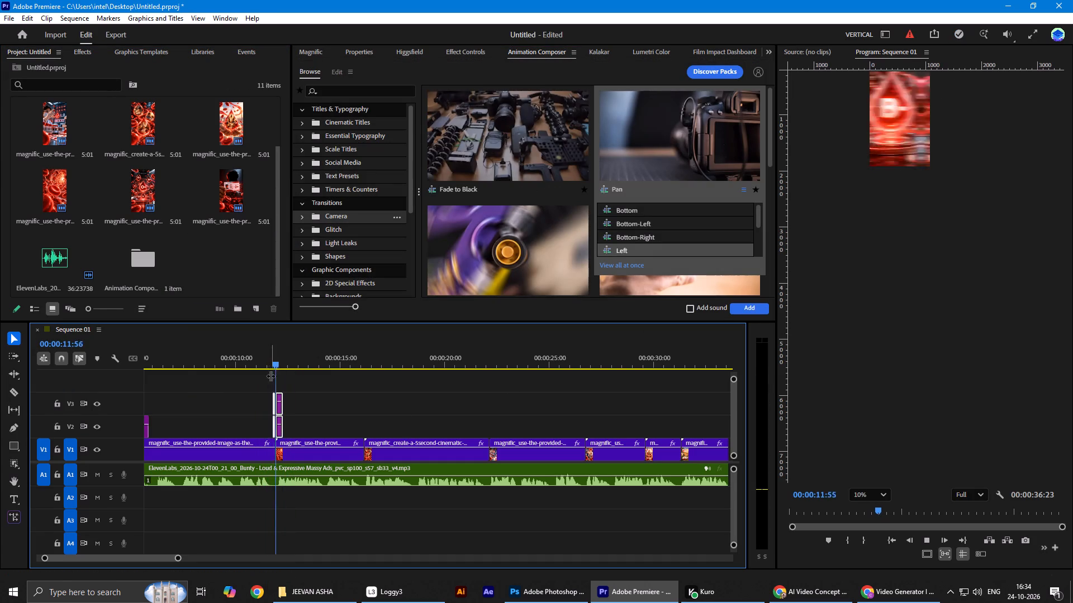
scroll(367, 409, down, 1)
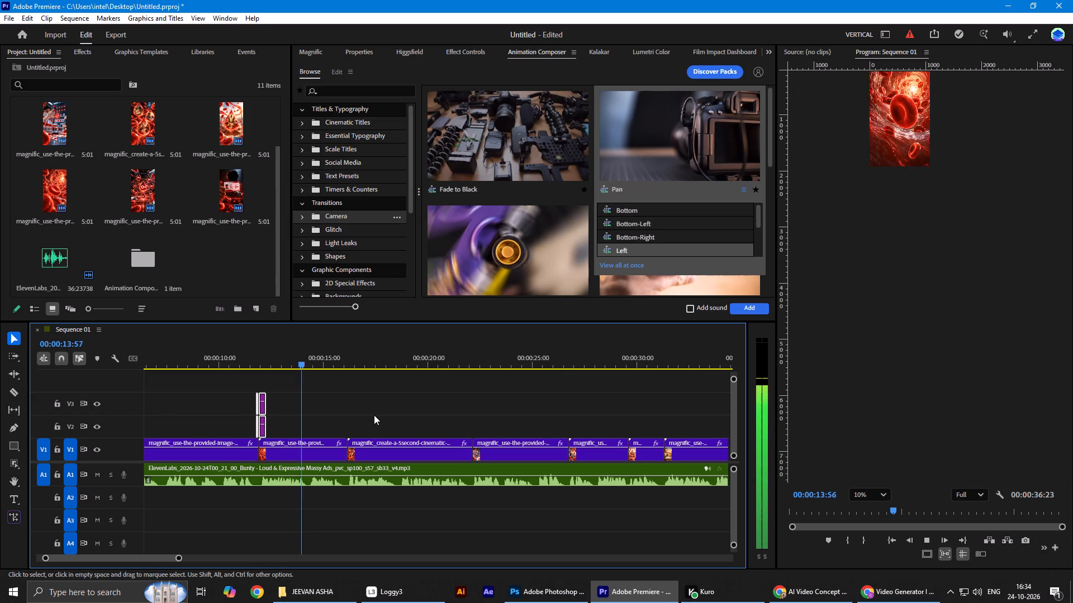
scroll(375, 416, down, 1)
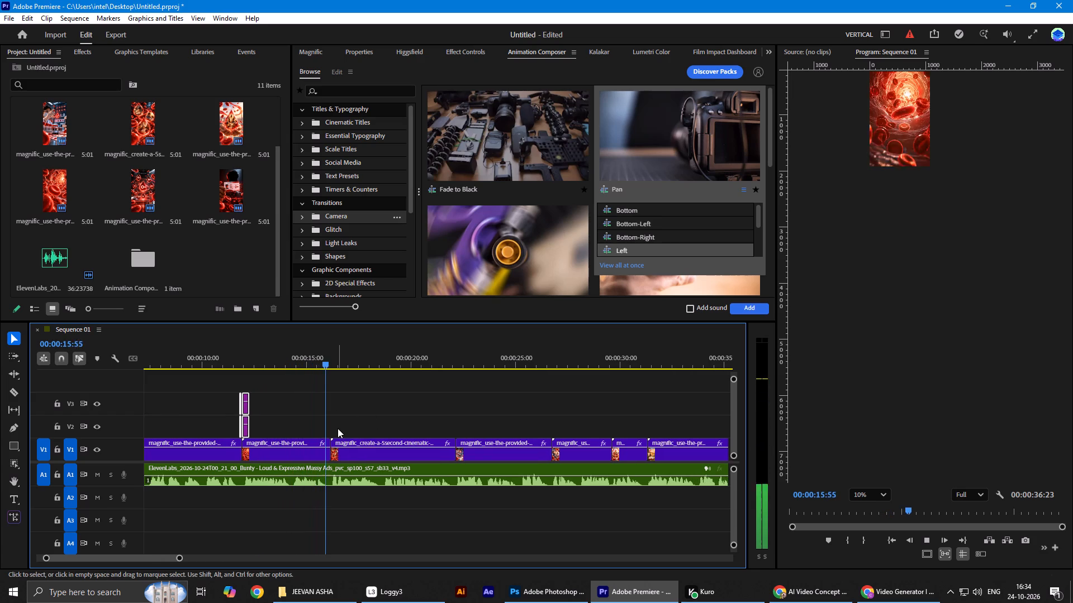
key(space)
drag(350, 367, 331, 367)
scroll(501, 239, down, 2)
click(473, 288)
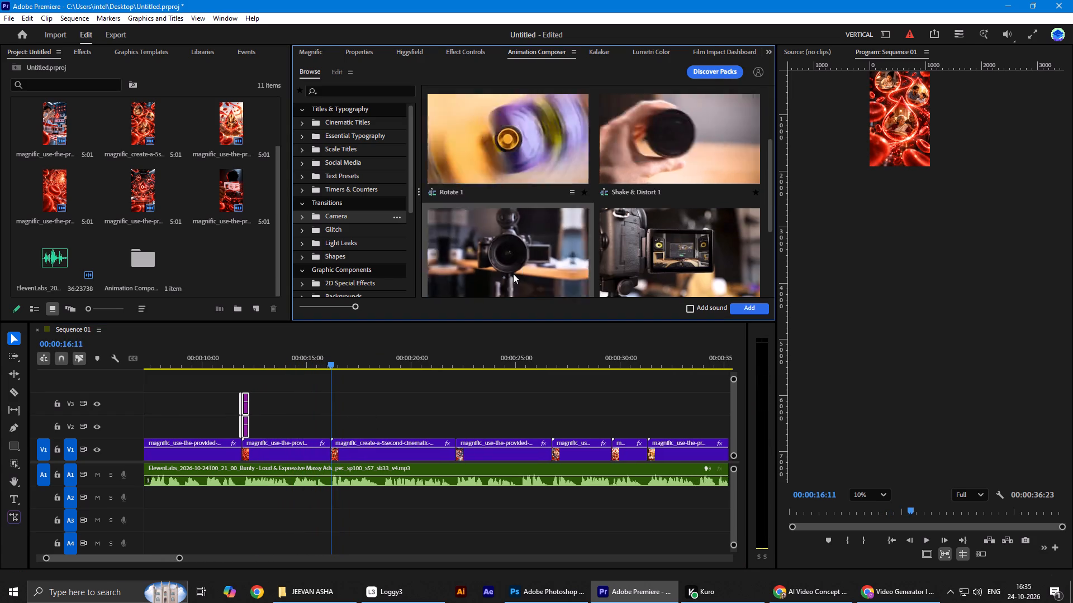
scroll(550, 256, down, 1)
click(744, 314)
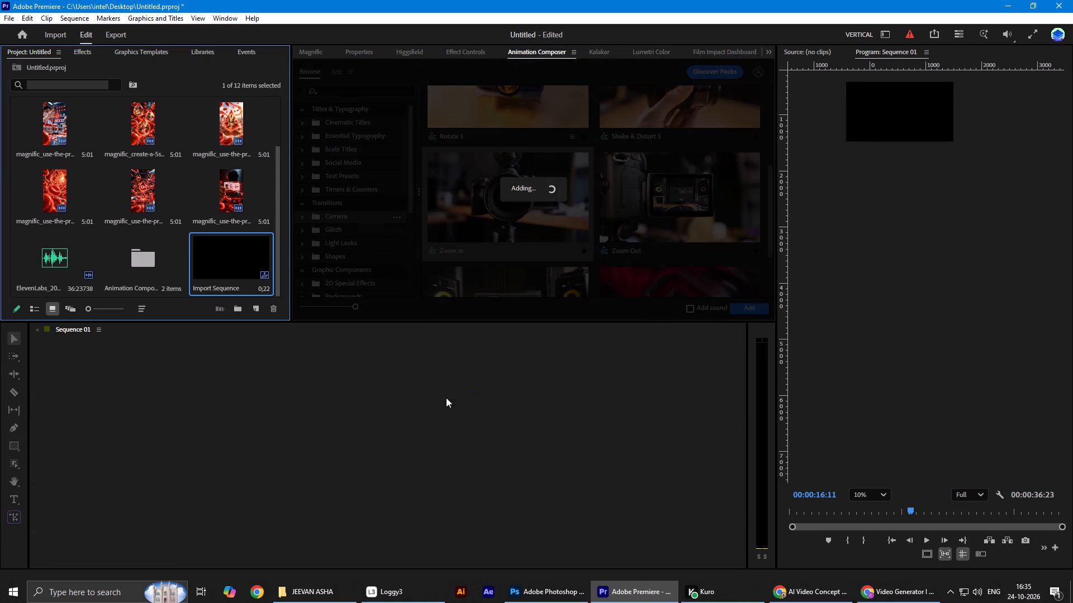
Play through the fourth V1 clip and add the Pan Right camera transition at 00:00:22:10, its cut to the fifth clip.
drag(334, 360, 319, 360)
key(space)
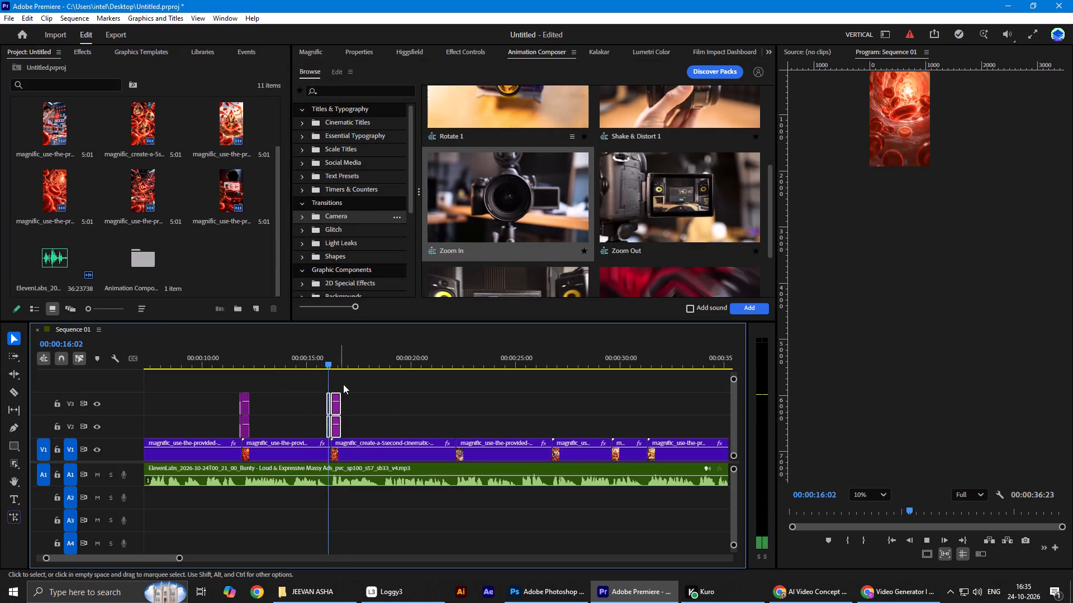
scroll(369, 443, down, 2)
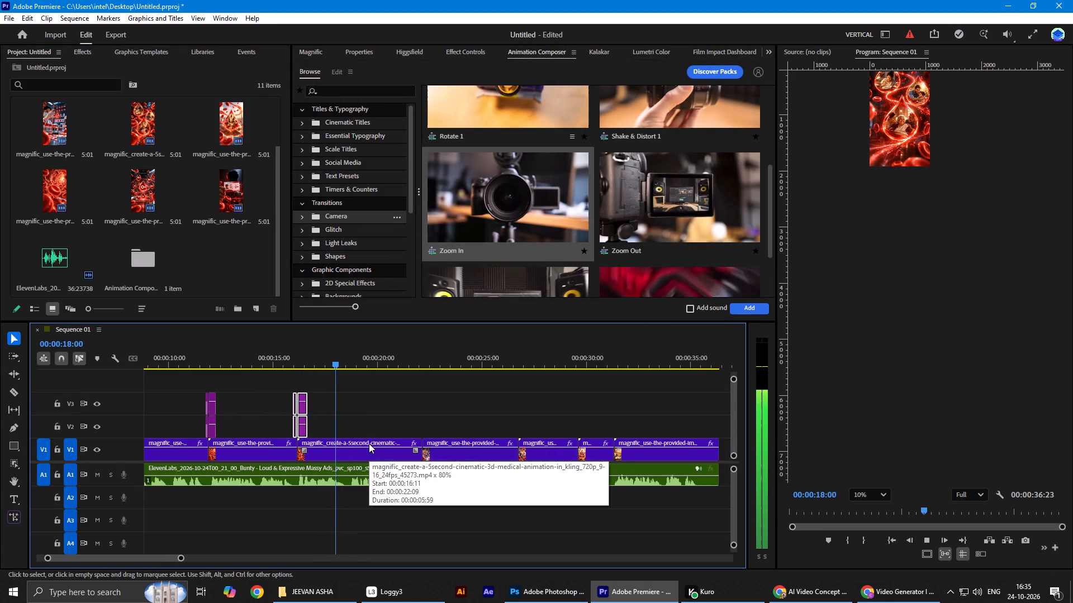
scroll(392, 430, down, 2)
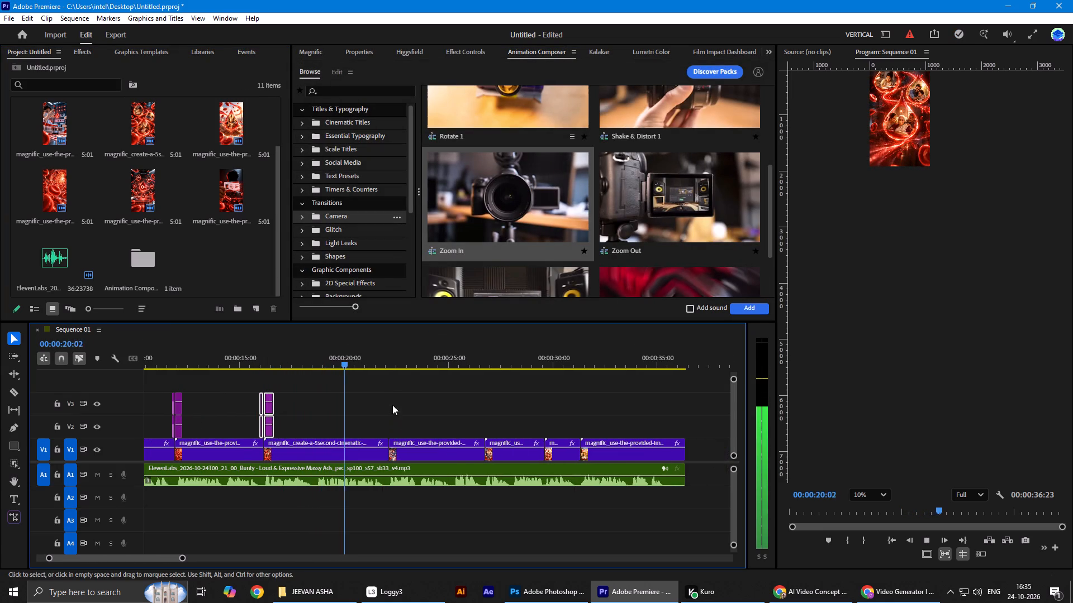
scroll(384, 391, down, 1)
key(space)
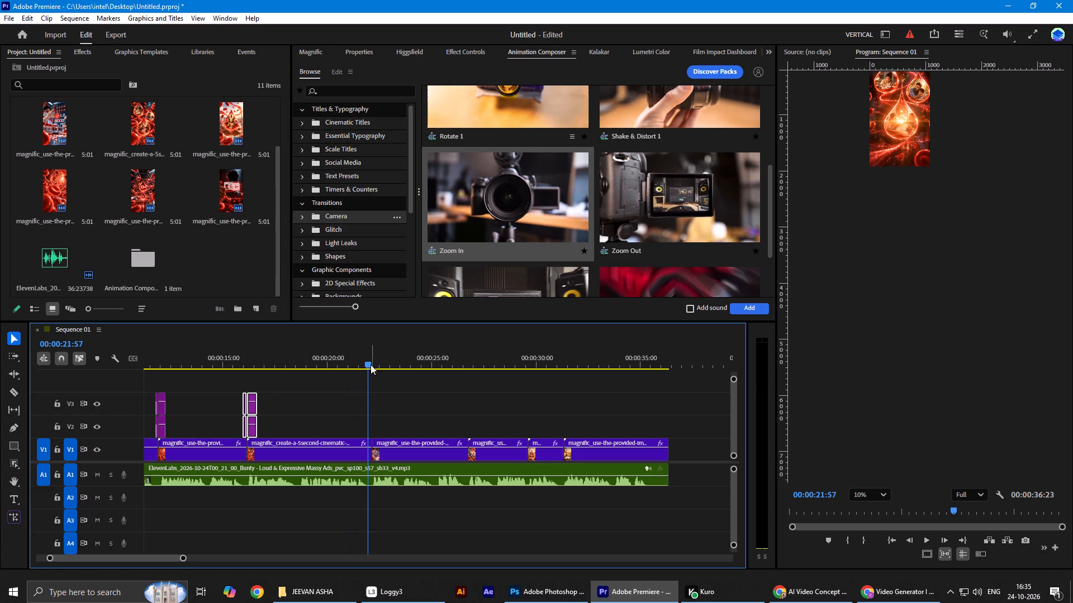
drag(367, 363, 372, 363)
scroll(549, 241, up, 4)
click(679, 122)
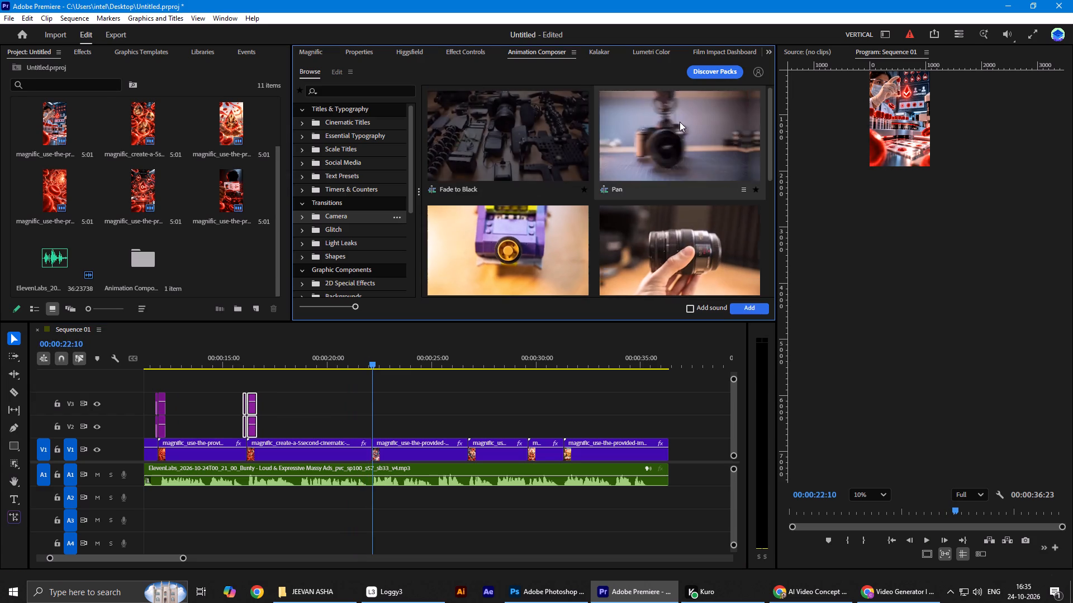
scroll(644, 247, down, 1)
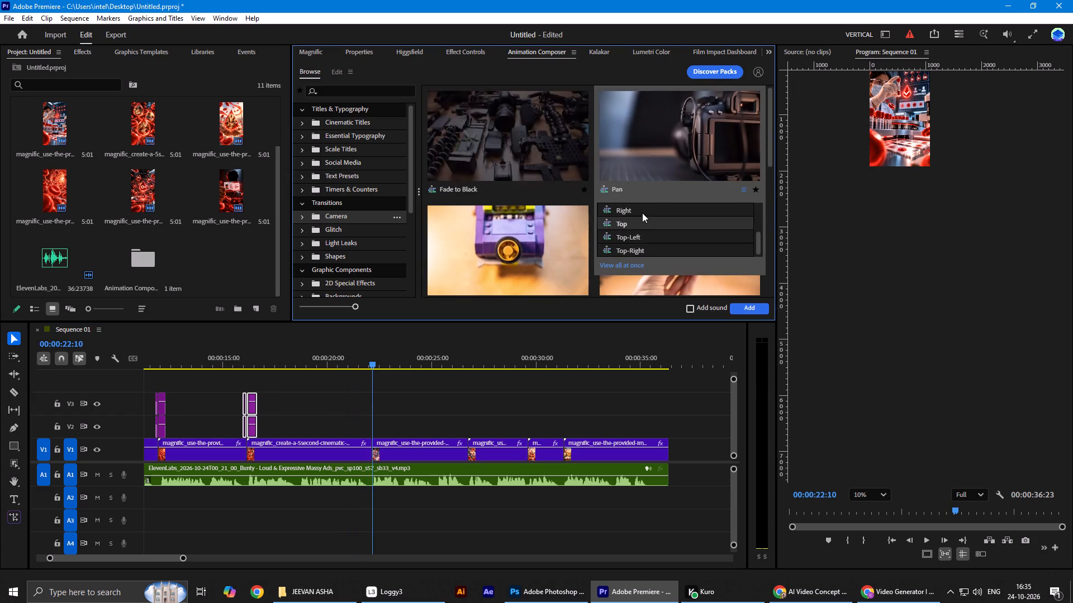
click(642, 213)
click(752, 308)
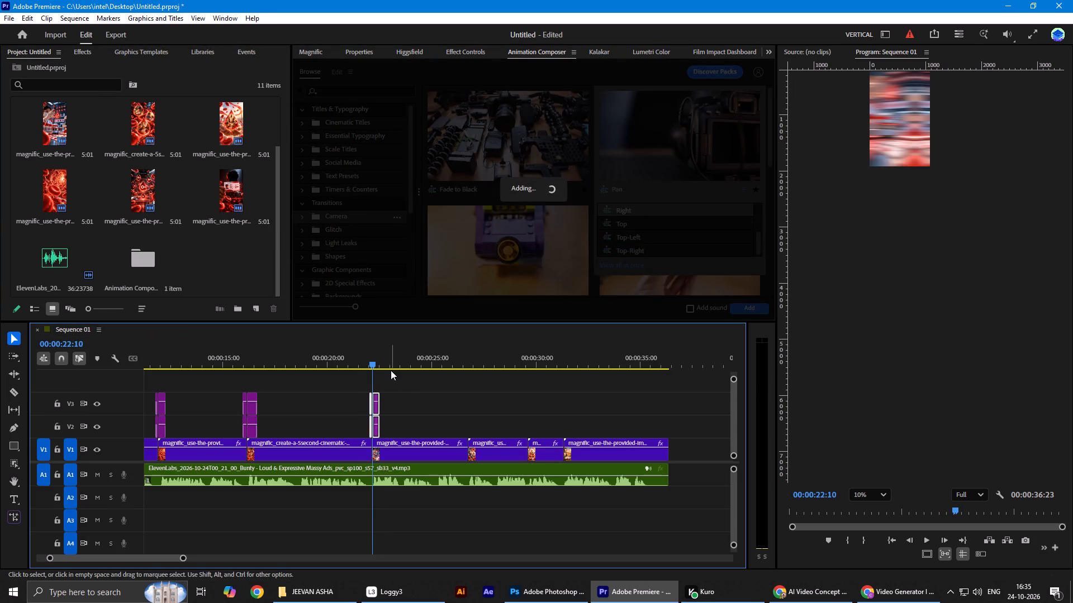
Play through the fifth V1 clip and add the Fade to Black camera transition at 00:00:26:47, its cut to the sixth clip.
key(space)
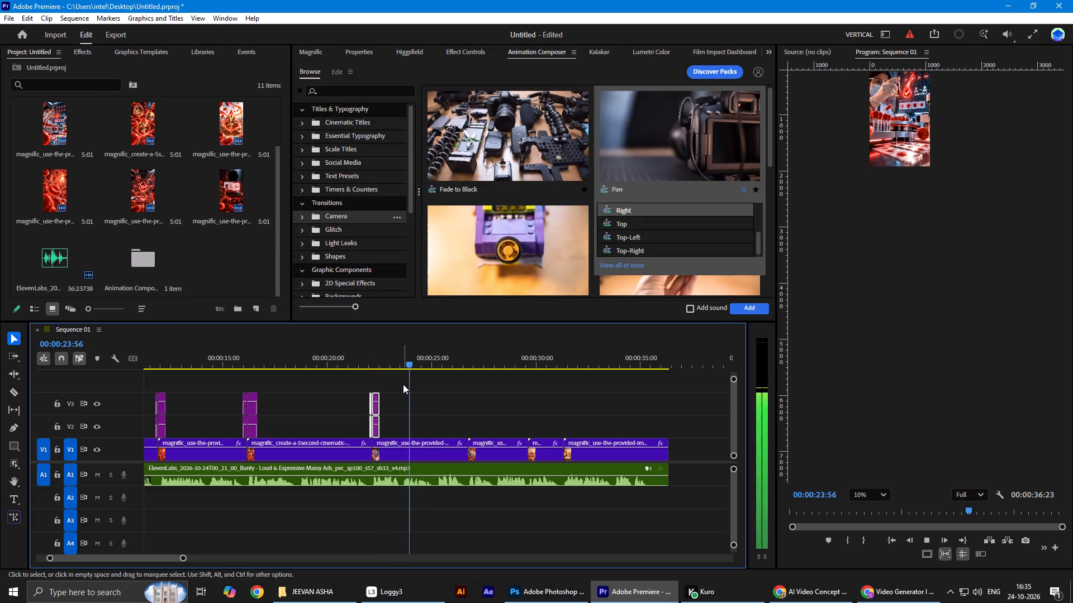
scroll(405, 386, down, 2)
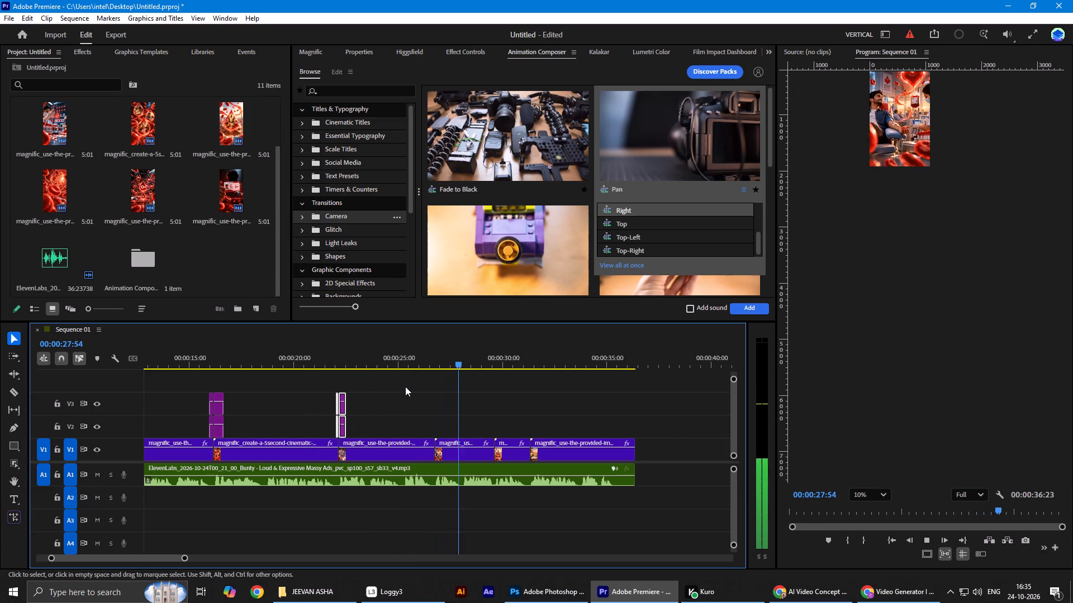
key(space)
drag(467, 363, 437, 362)
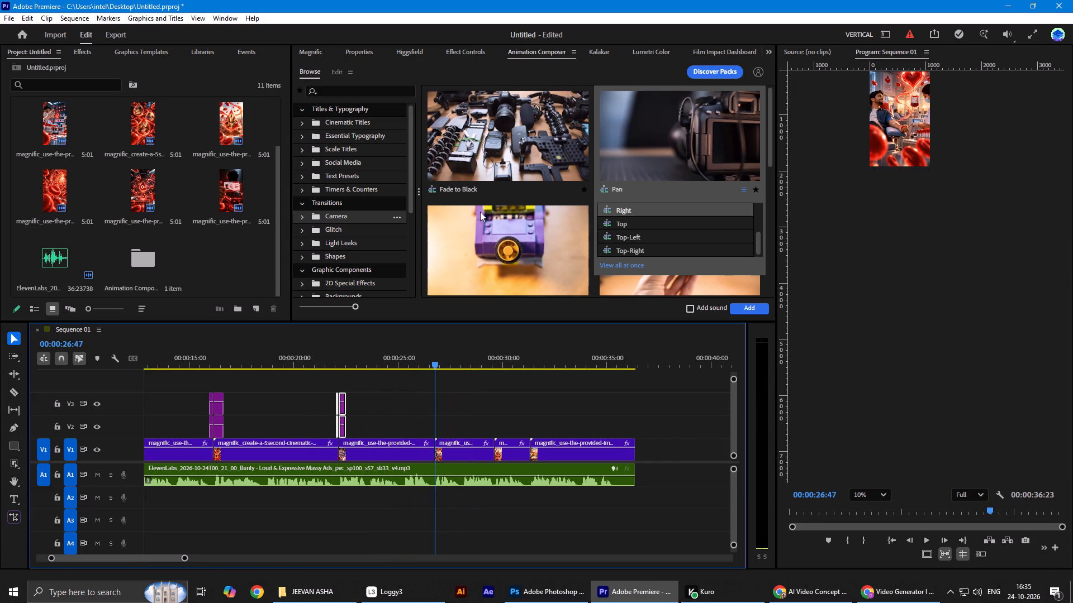
scroll(442, 113, up, 2)
scroll(441, 115, down, 1)
scroll(441, 115, up, 3)
click(472, 141)
click(529, 160)
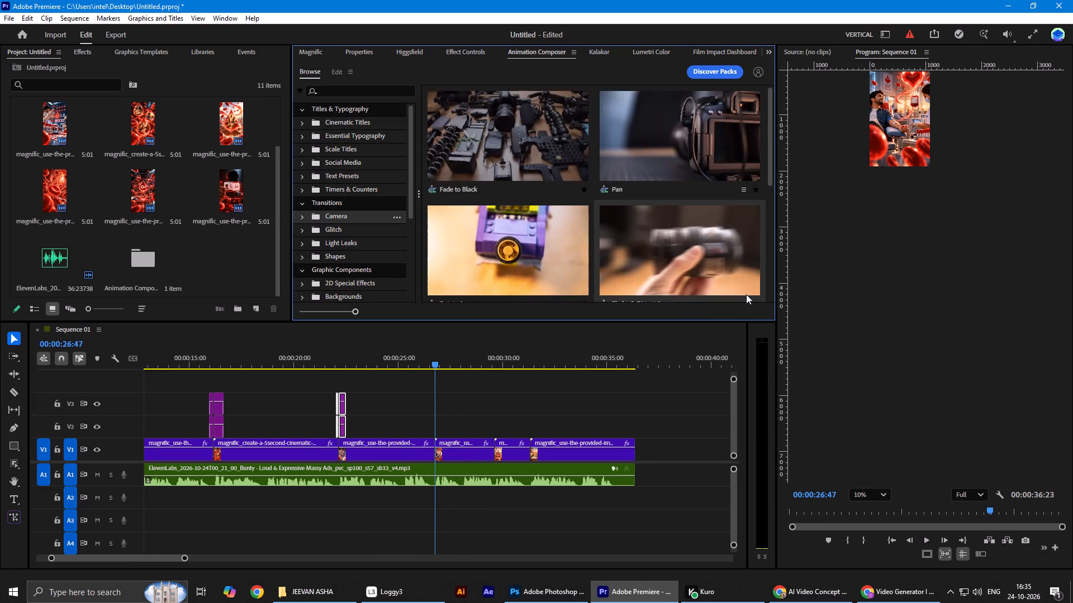
click(595, 149)
click(575, 147)
click(767, 313)
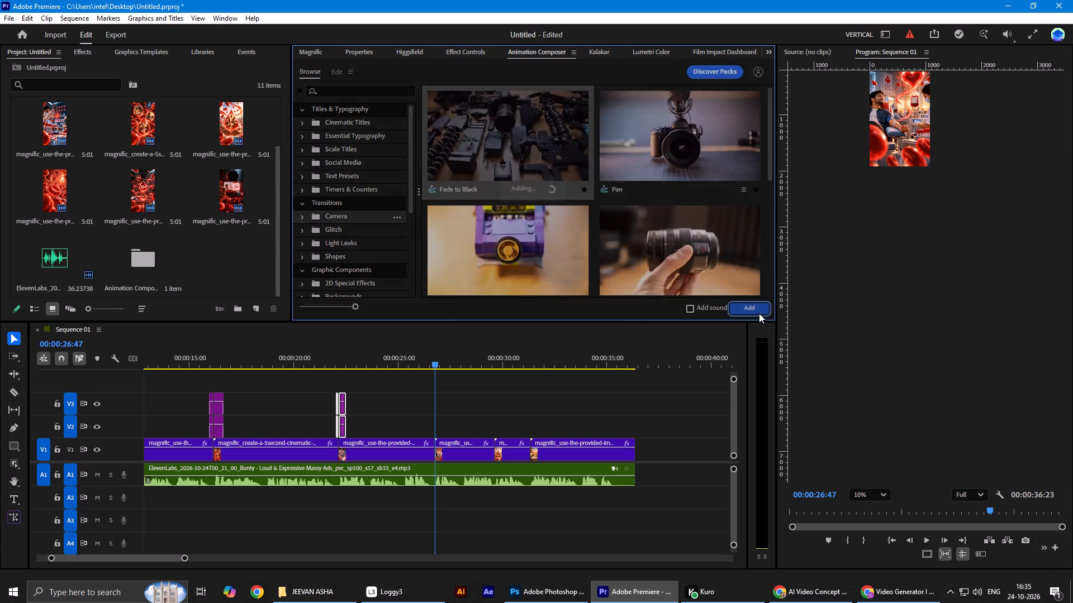
Save the project, play the sixth V1 clip, and add the Zoom Out camera transition at 00:00:29:39, its cut to the seventh clip.
drag(440, 361, 424, 365)
key(ctrl+s)
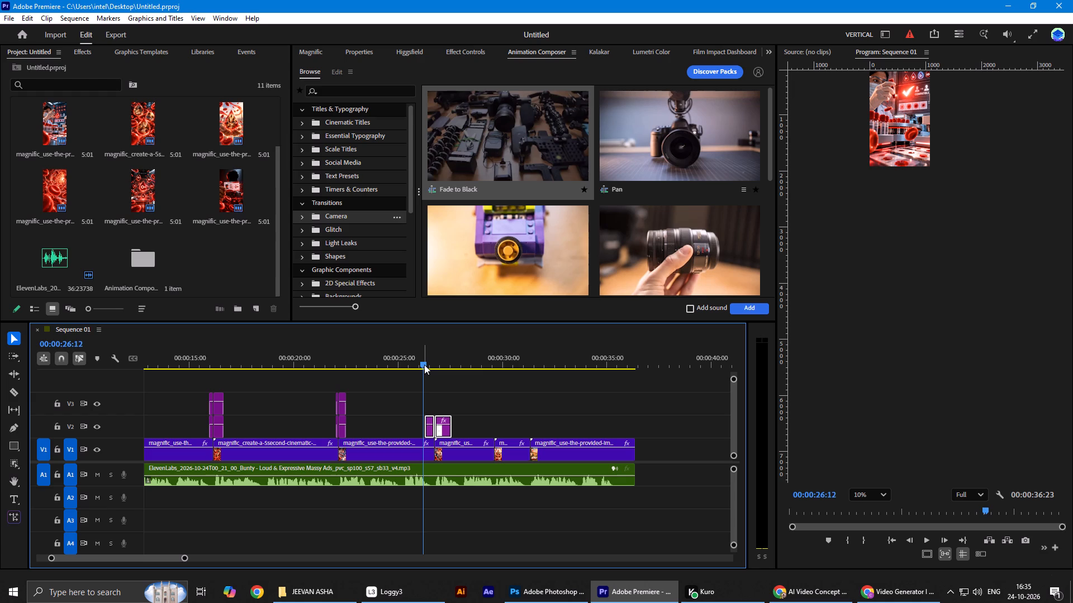
key(space)
text(n)
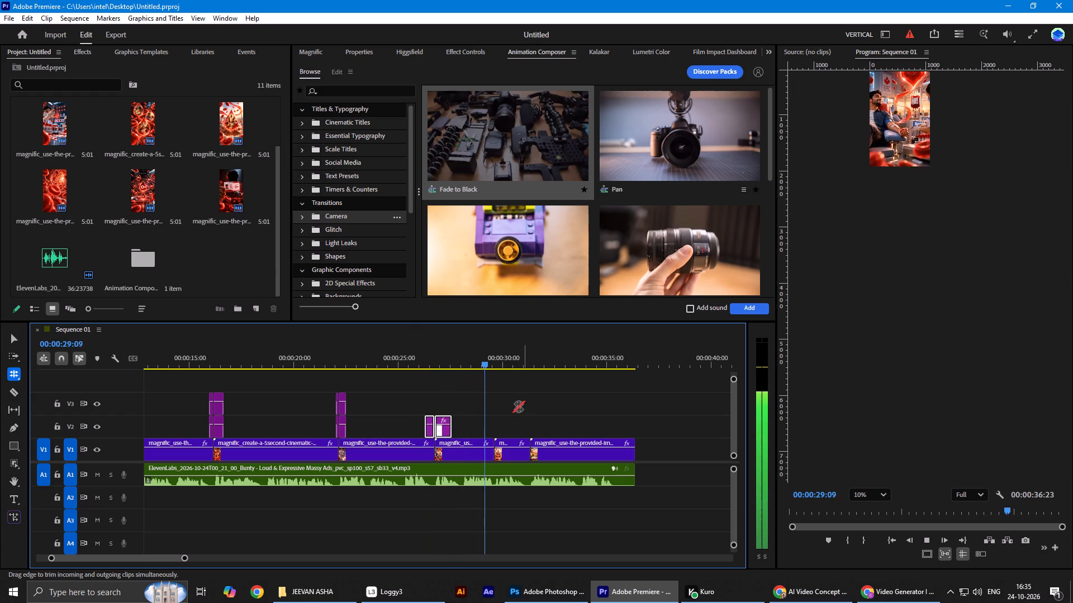
key(v)
key(space)
shift+drag(525, 358, 492, 363)
scroll(606, 207, down, 2)
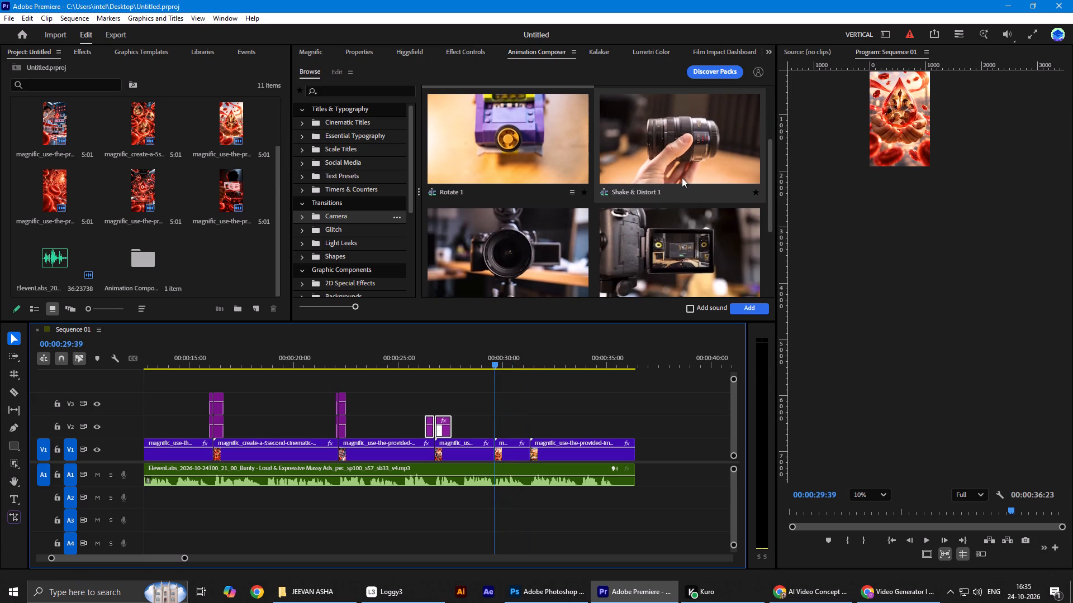
click(691, 226)
click(745, 305)
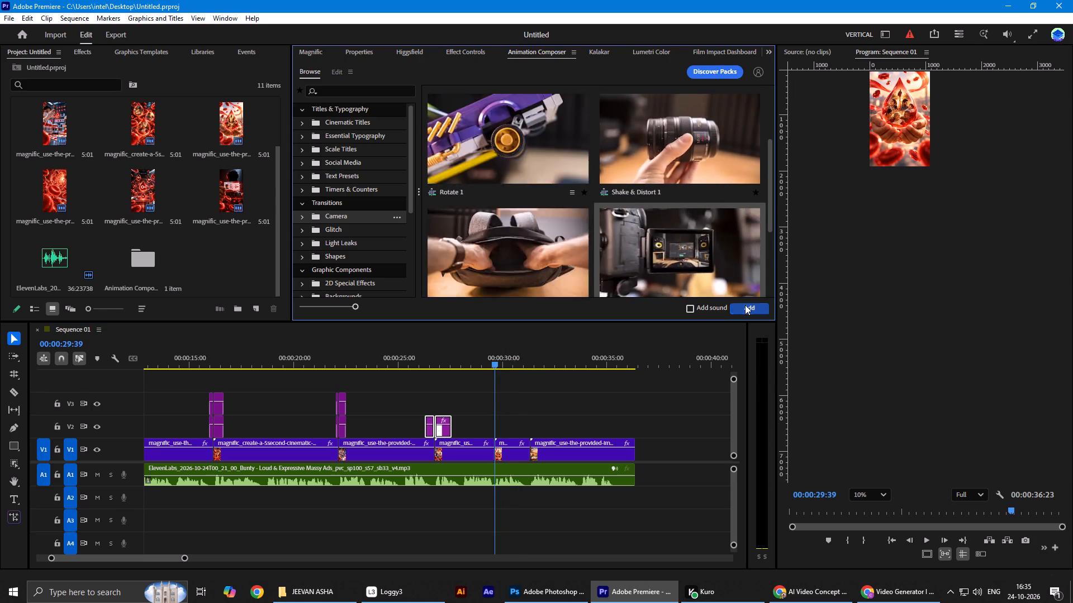
Play the hands-and-drop scene and add the Generated Light Leak 1 transition at 00:00:31:21, its cut to the storefront clip.
drag(495, 355, 483, 356)
key(space)
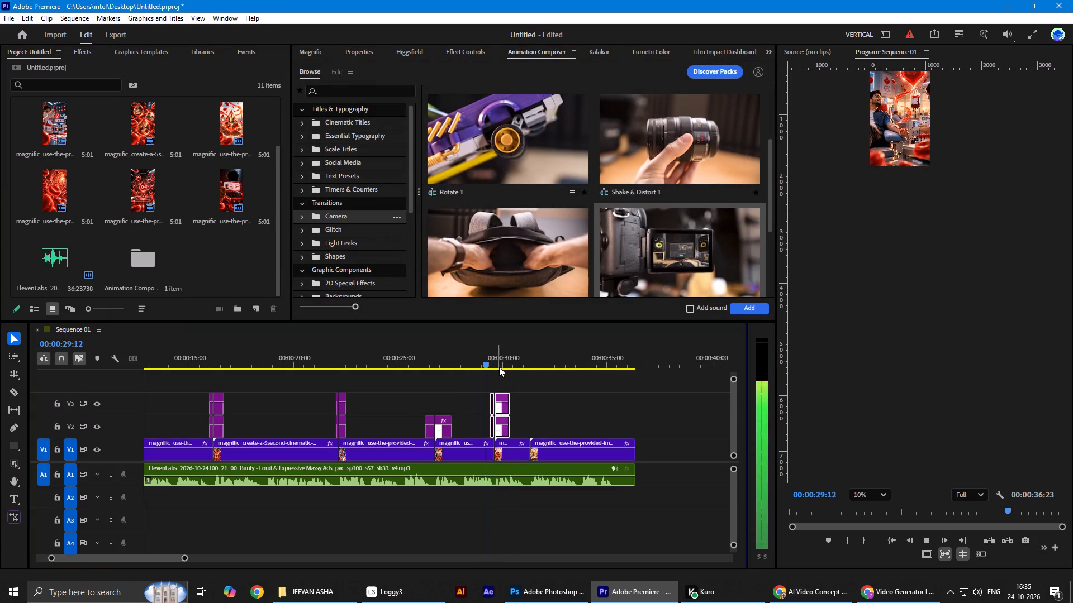
scroll(515, 380, down, 1)
scroll(517, 384, up, 1)
scroll(517, 387, down, 4)
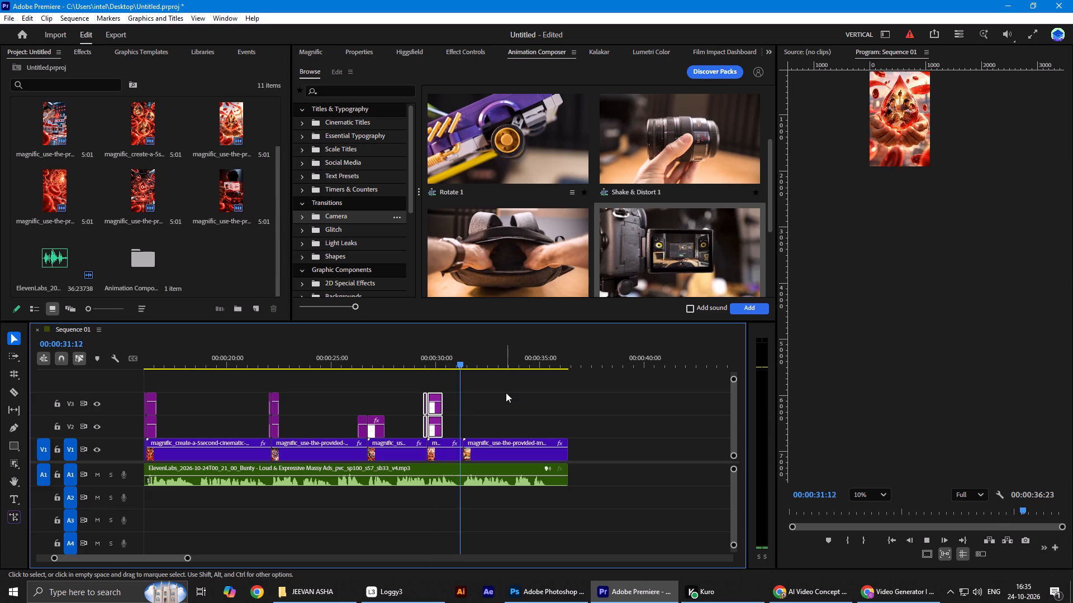
key(space)
drag(473, 366, 466, 365)
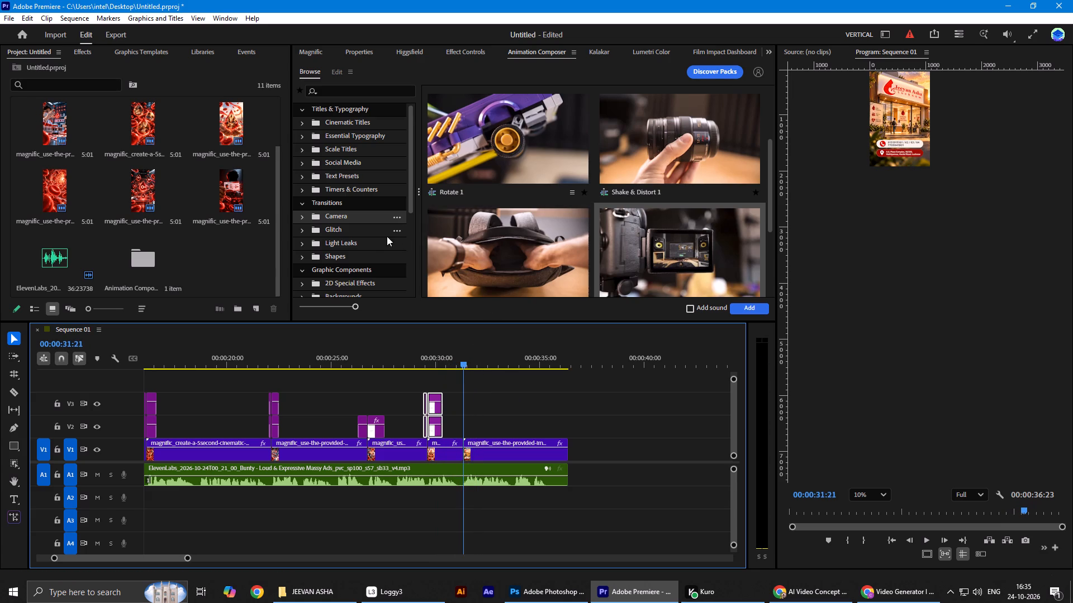
click(367, 242)
click(487, 137)
click(755, 310)
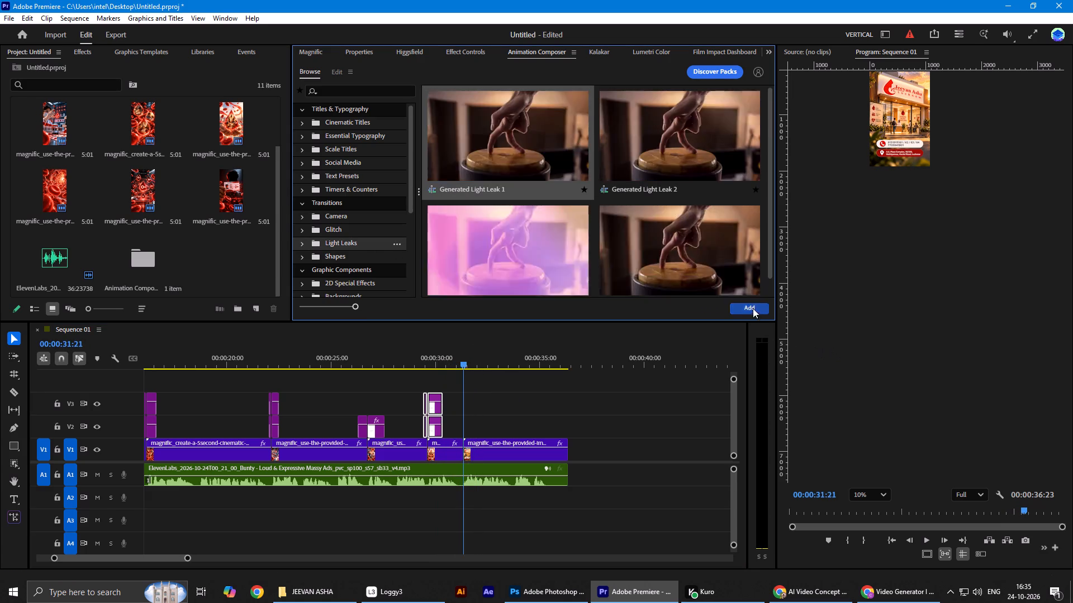
Play the light leak and closing storefront scene to the end of the sequence and save the project.
drag(466, 354, 452, 355)
key(space)
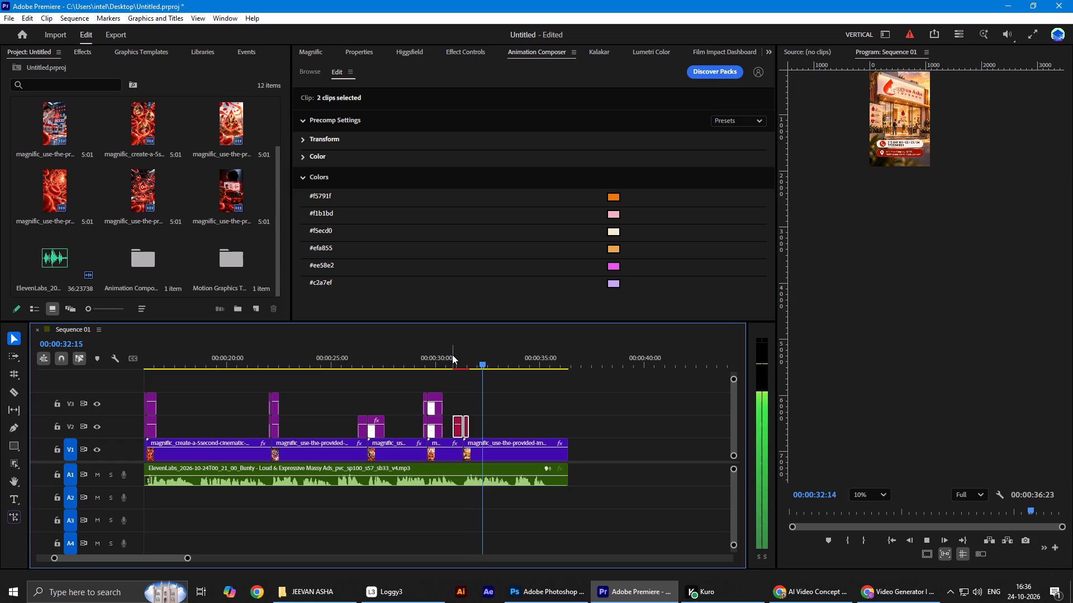
scroll(503, 386, down, 2)
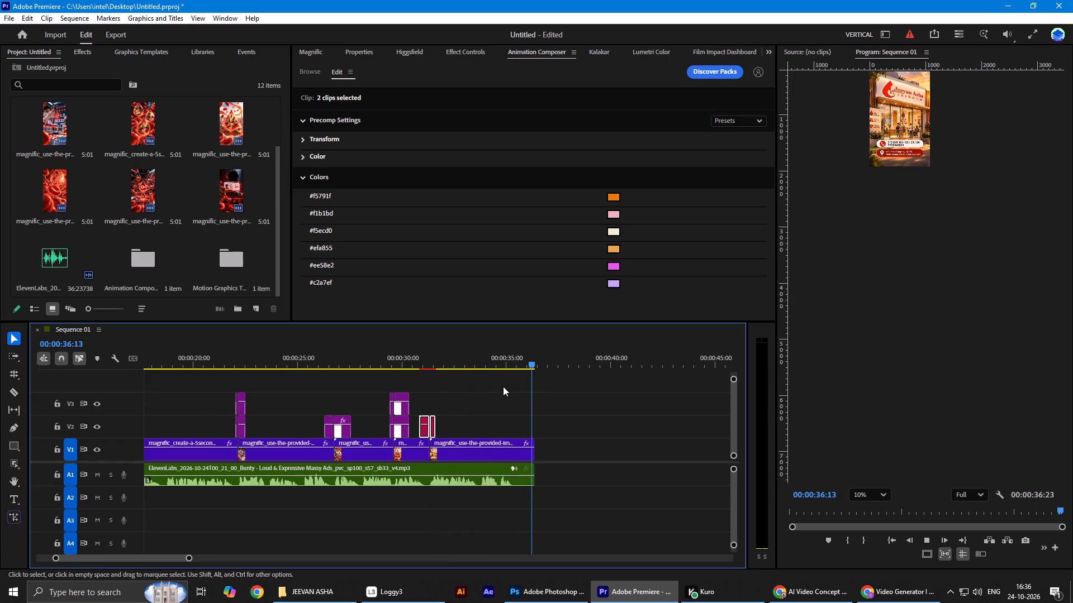
key(ctrl+s)
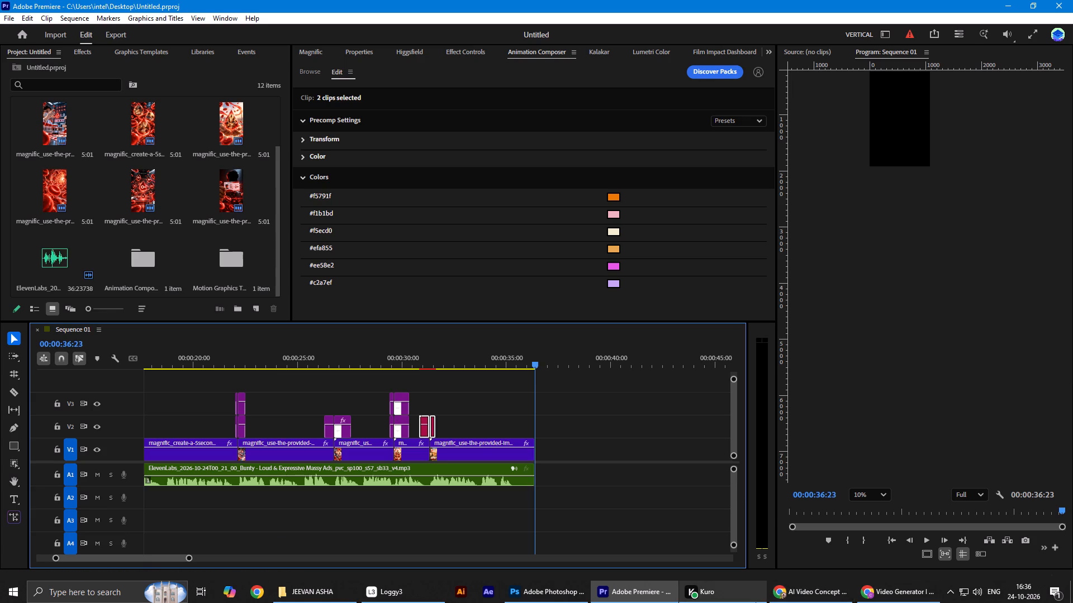
Switch to Chrome and open the Pixabay music page in a new tab.
click(837, 597)
click(887, 11)
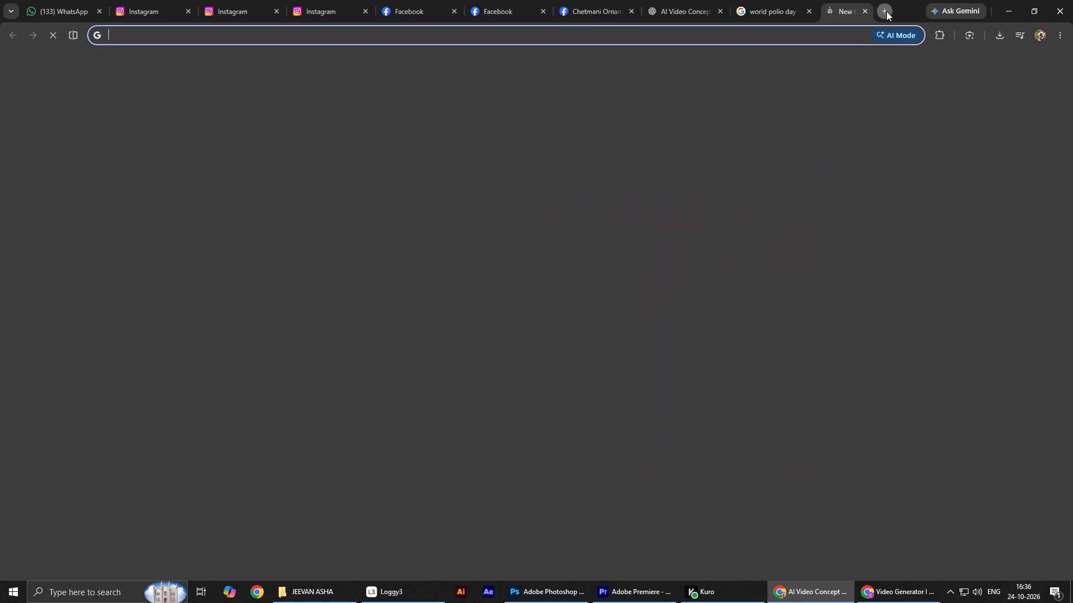
text(pixa)
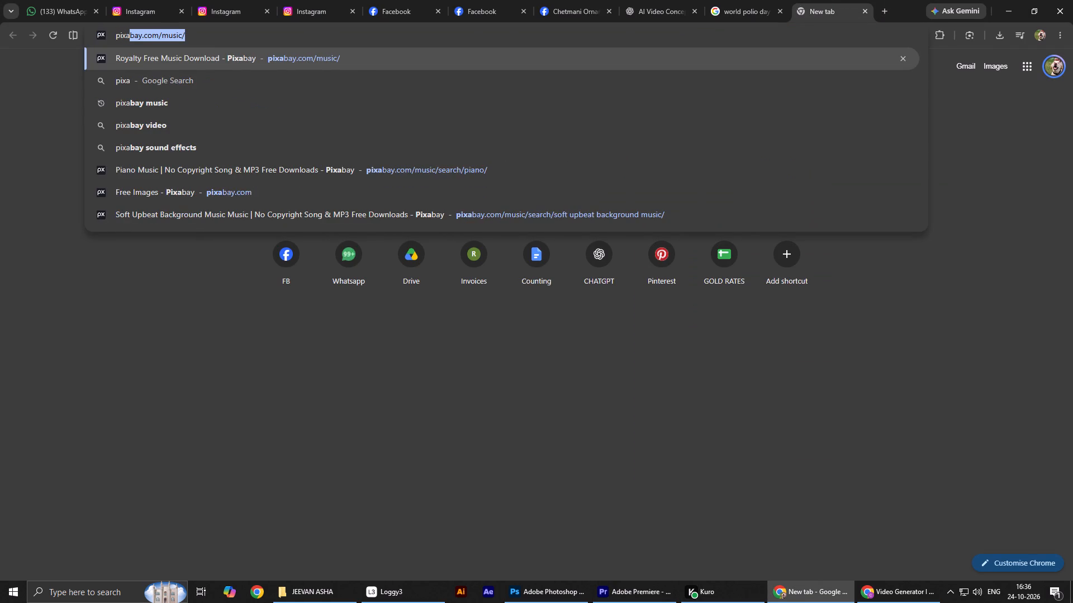
key(Right)
key(Return)
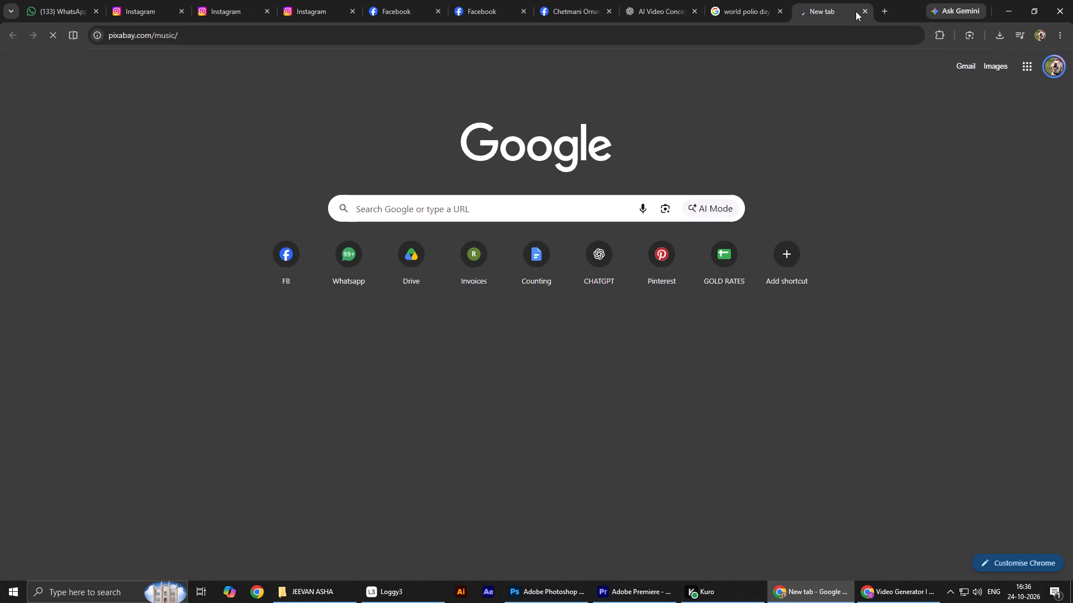
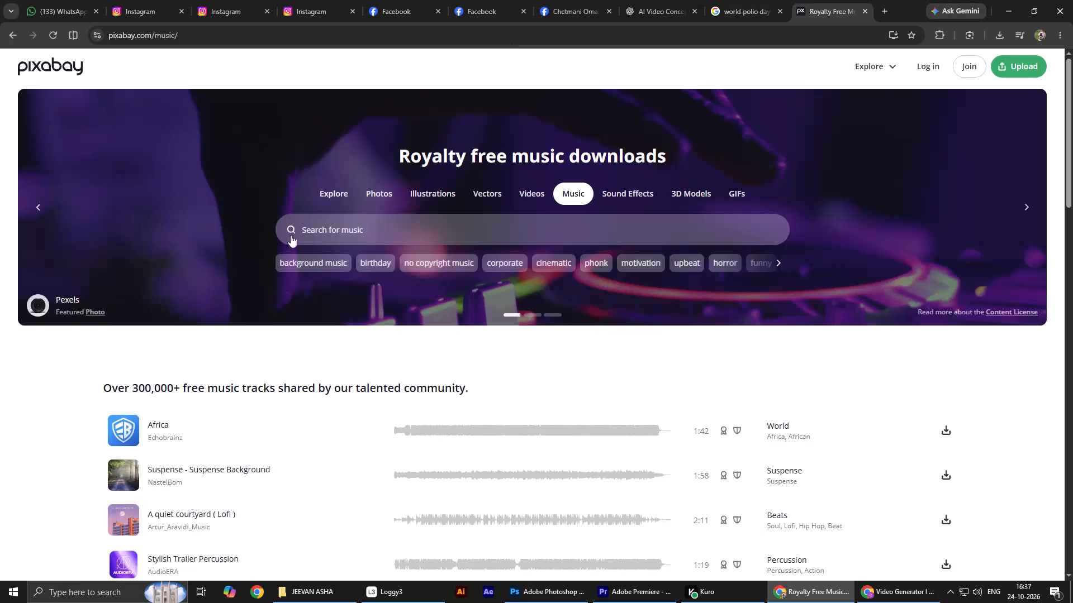
Search the Pixabay music library for soft music.
click(323, 221)
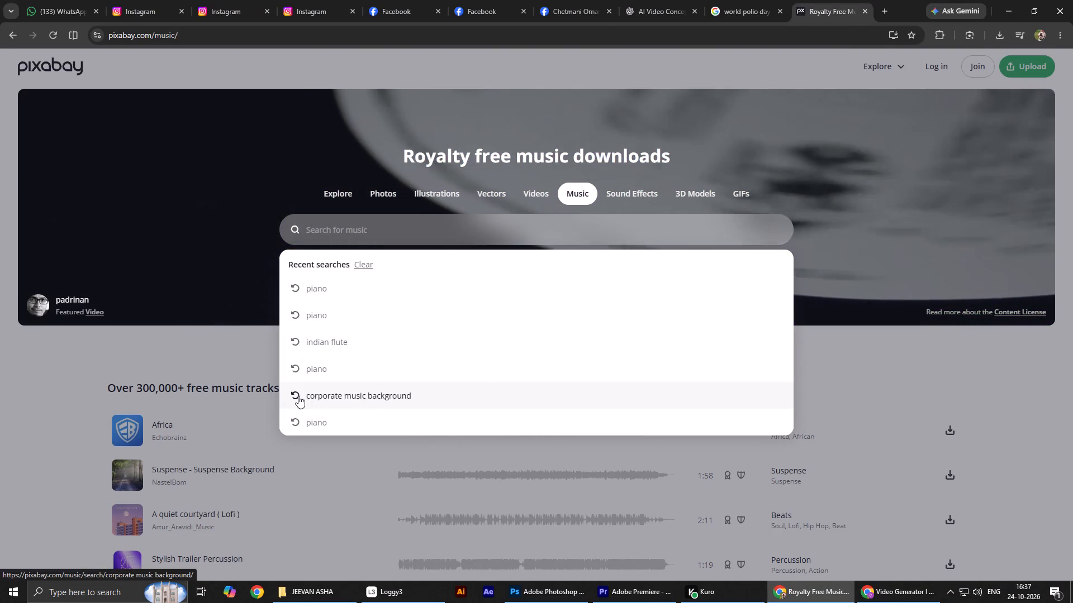
text(soft)
key(Down)
key(Down)
key(Up)
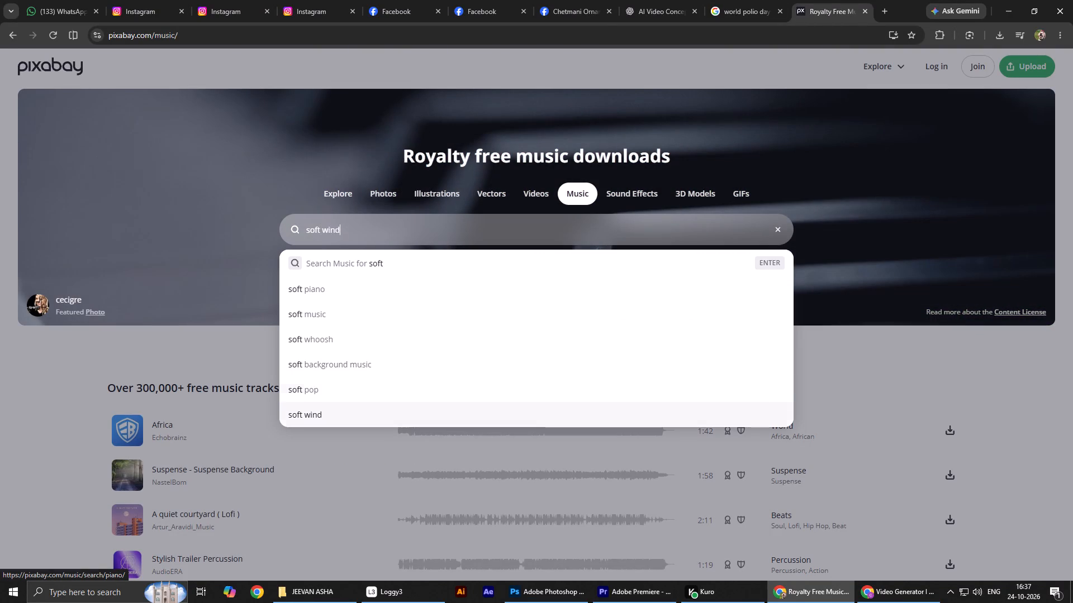
key(Up)
key(Up)
key(Up)
key(Return)
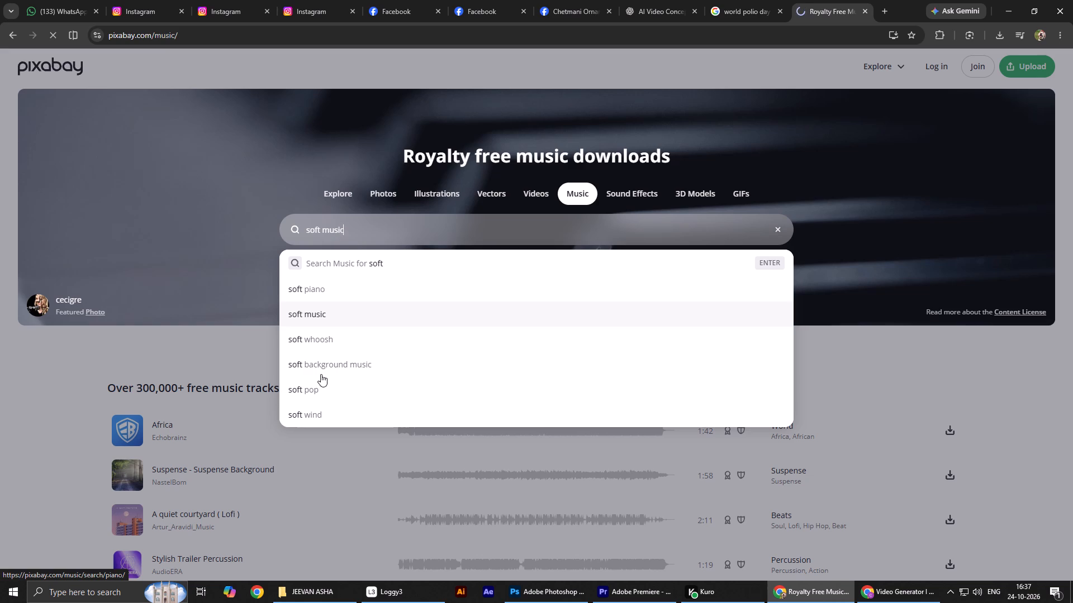
Preview and download the first result, Soft - Soft Music by AtlasAudio.
click(126, 410)
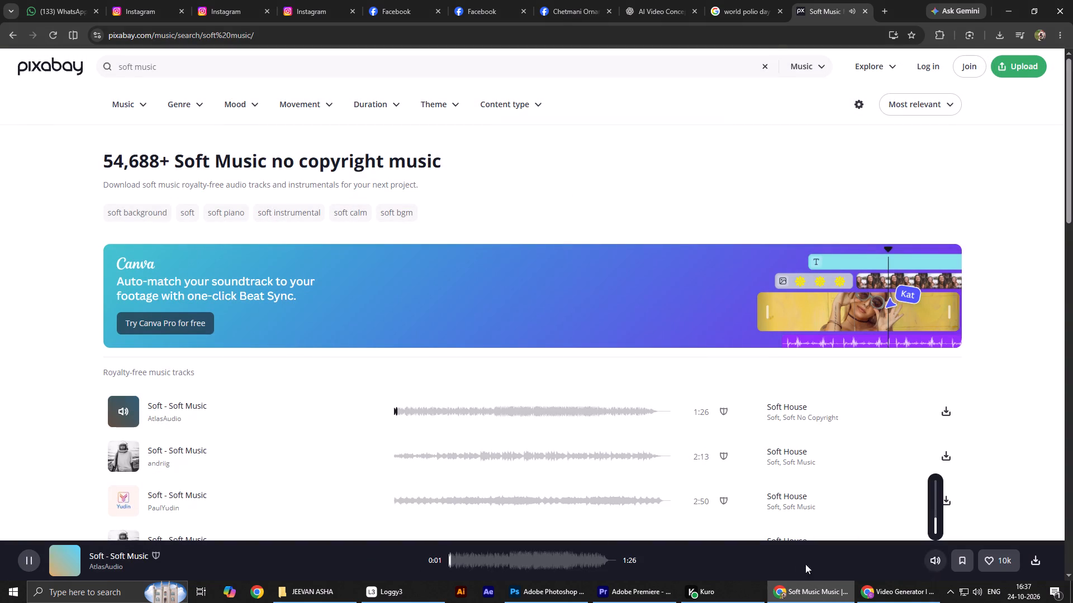
click(1036, 562)
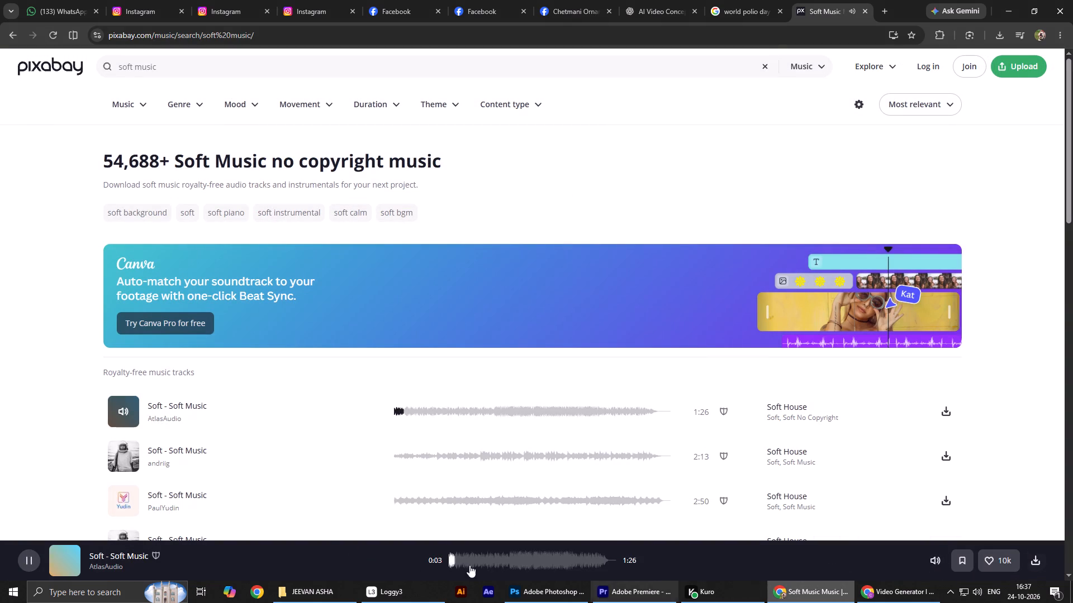
click(126, 408)
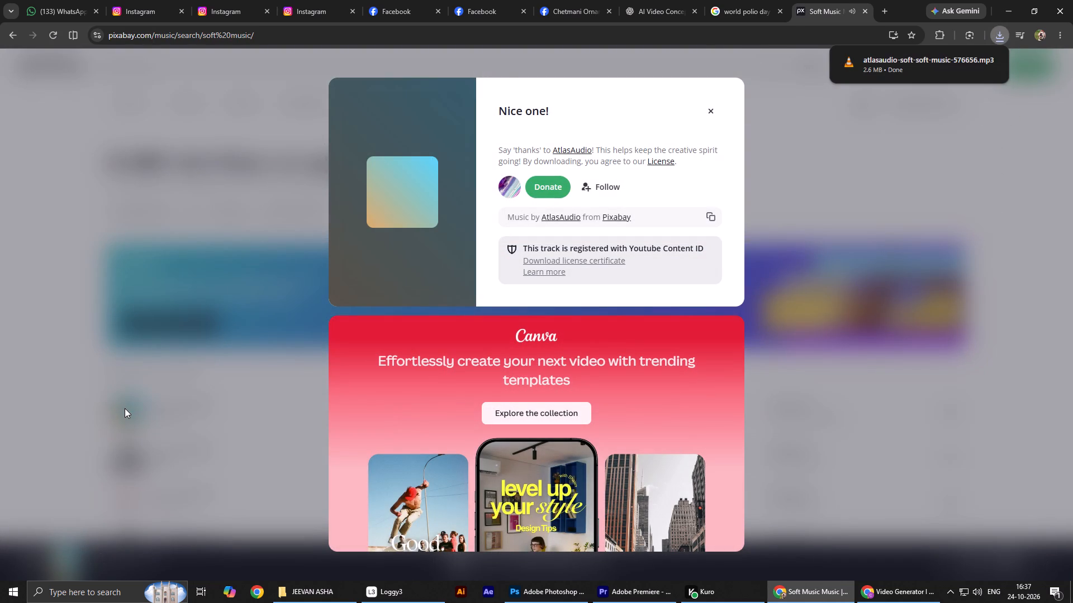
Bring the downloaded atlasaudio-soft-soft-music mp3 from its folder into Premiere's Sequence 01 on A2, aligned with the sequence start.
click(973, 58)
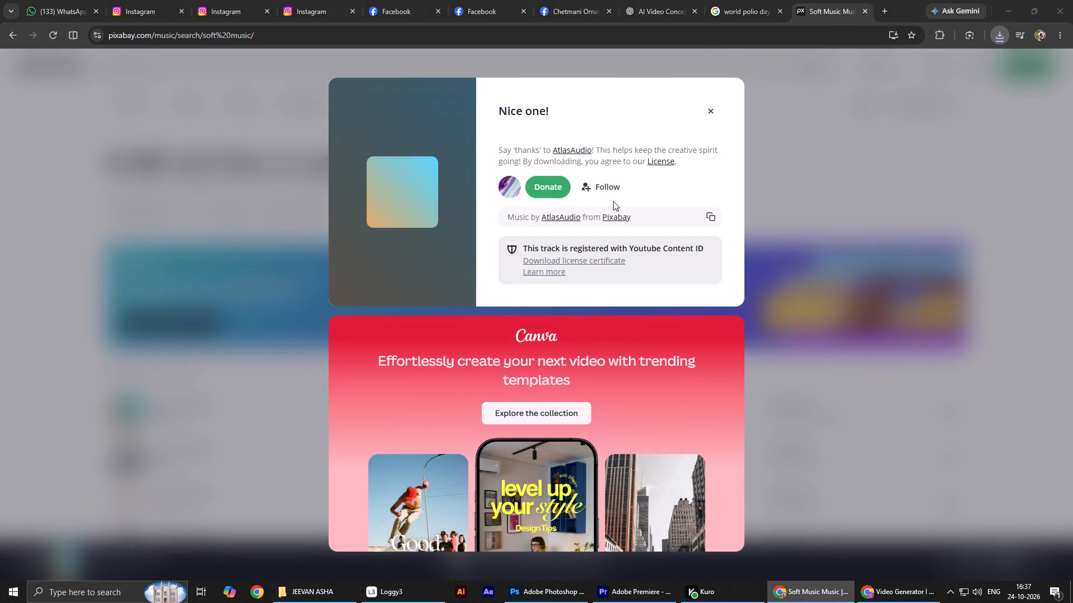
drag(201, 201, 227, 219)
key(alt+Tab)
key(alt+Tab)
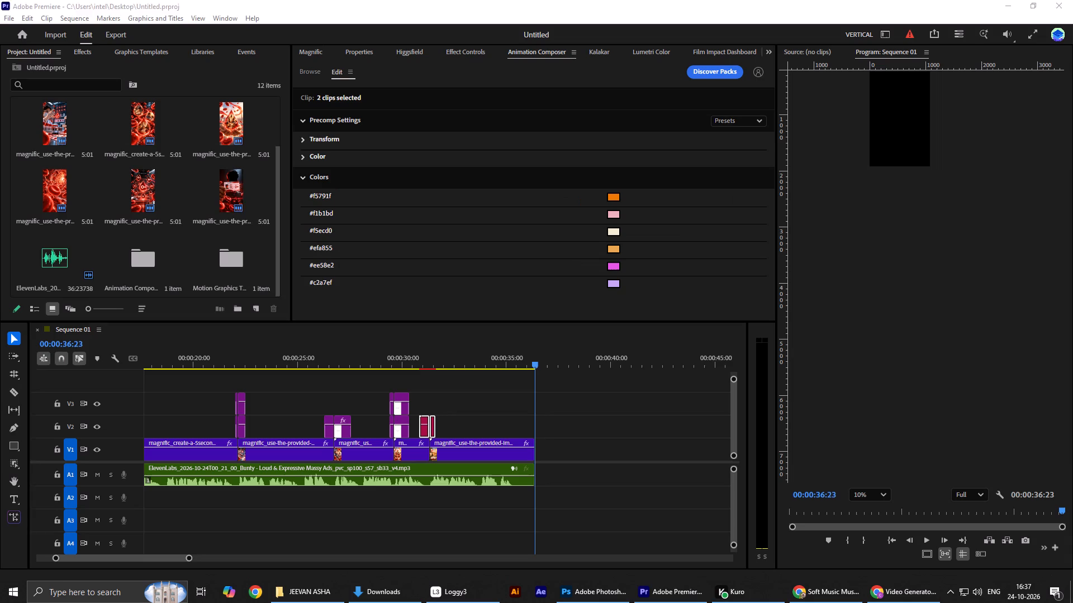
drag(227, 219, 146, 506)
drag(181, 557, 245, 550)
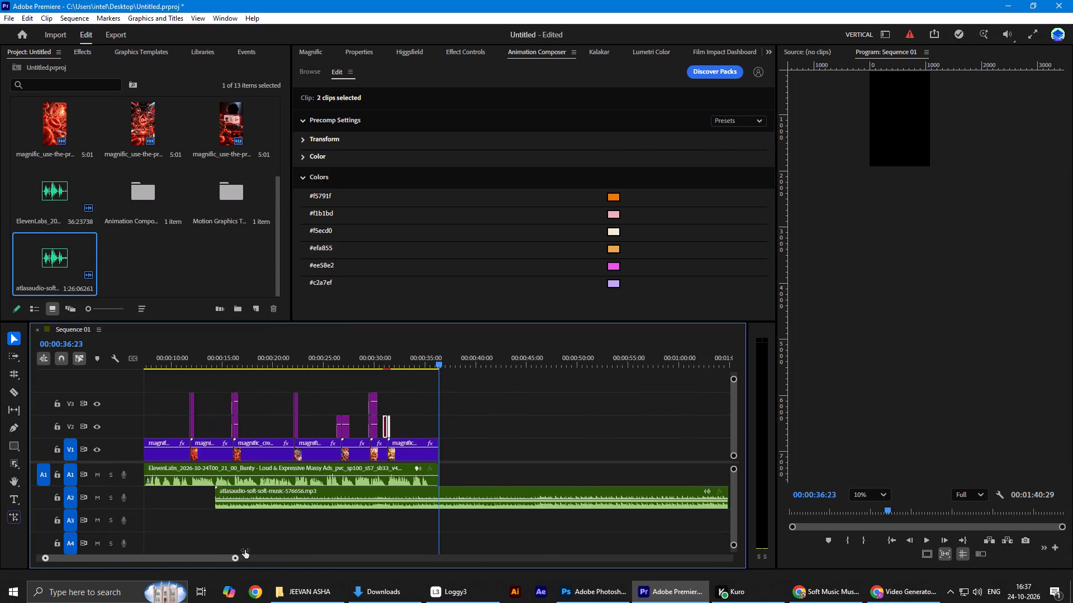
drag(245, 550, 305, 542)
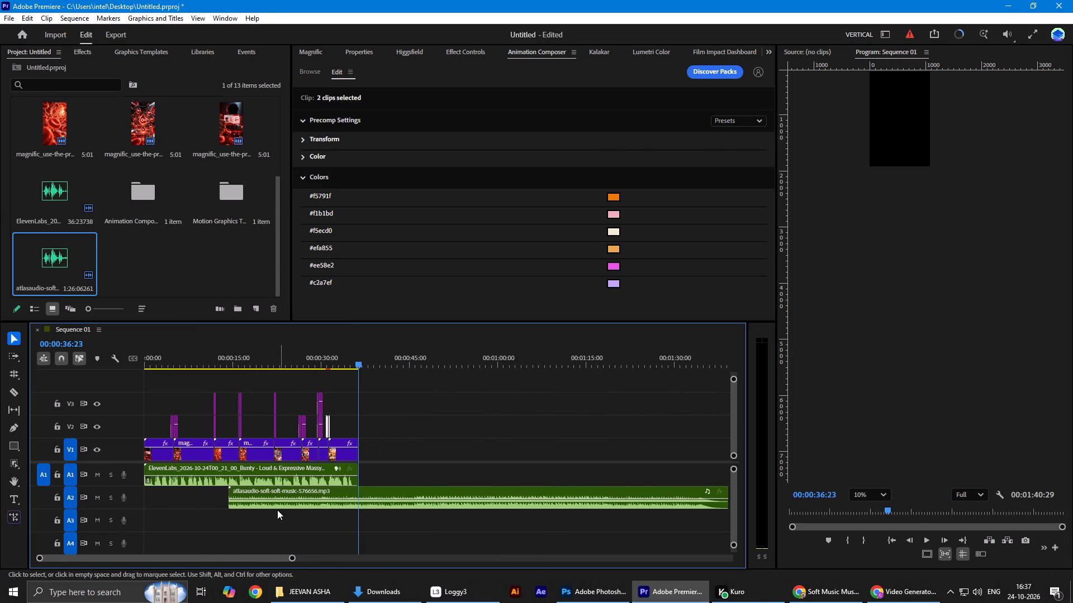
drag(268, 505, 170, 497)
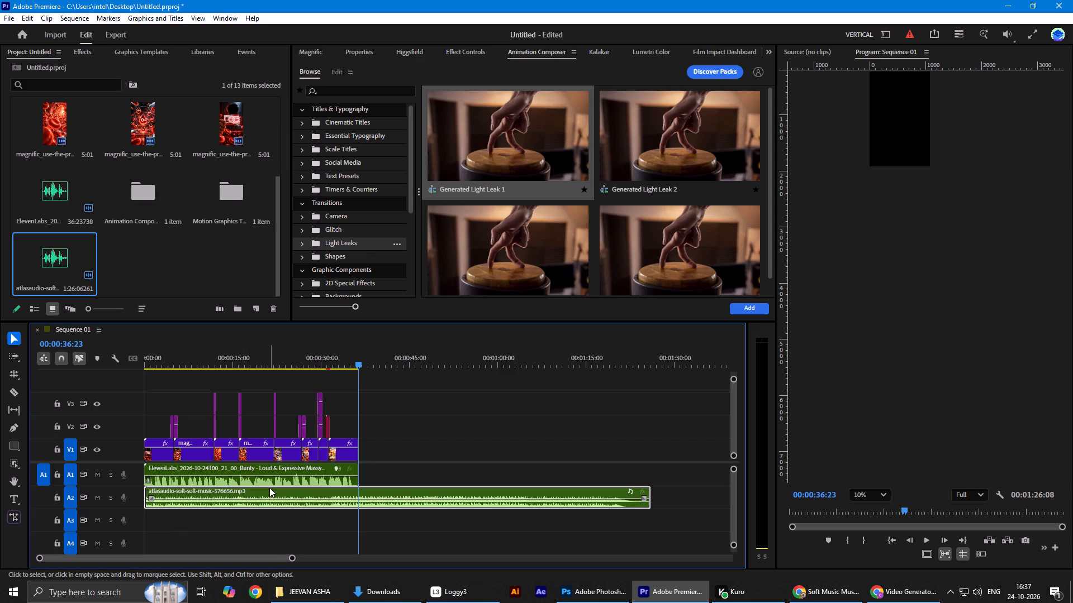
Split the A2 music clip at the sequence end, 00:00:36:23, and delete the part beyond it.
key(c)
shift+click(357, 495)
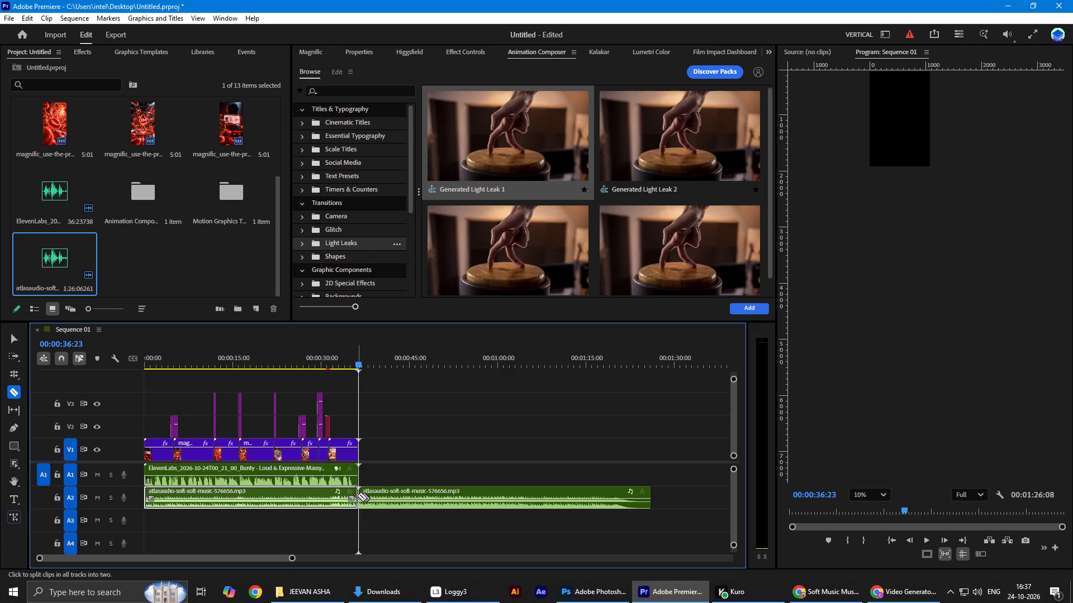
key(v)
drag(441, 456, 487, 512)
key(Delete)
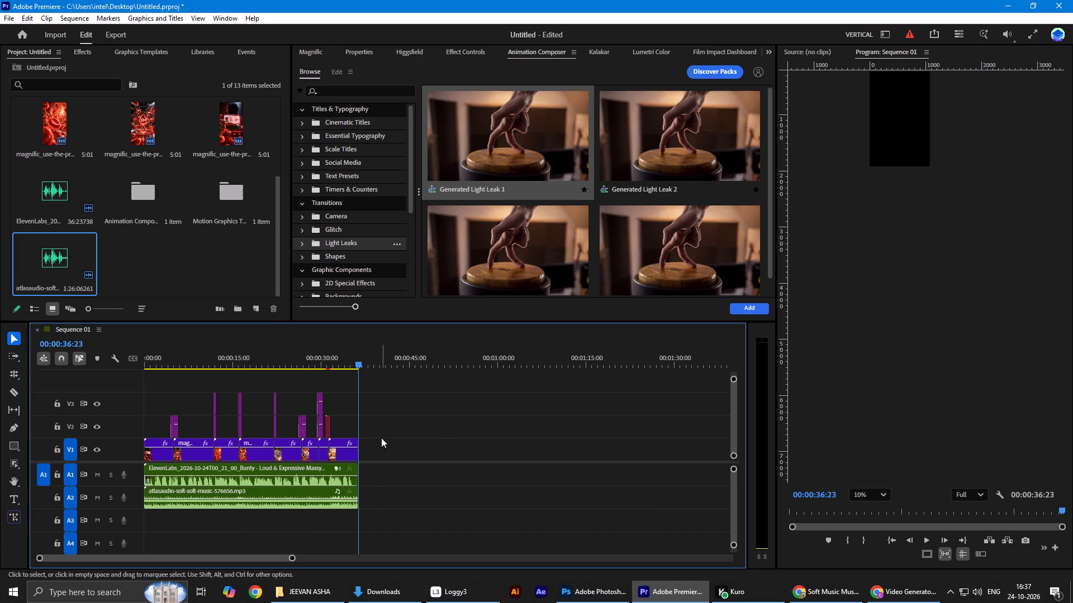
Play the end of the storefront scene and add a closing Cross Dissolve of about one second to its V1 clip.
alt+scroll(349, 444, up, 6)
alt+scroll(349, 444, down, 1)
alt+scroll(349, 444, up, 11)
drag(393, 353, 343, 357)
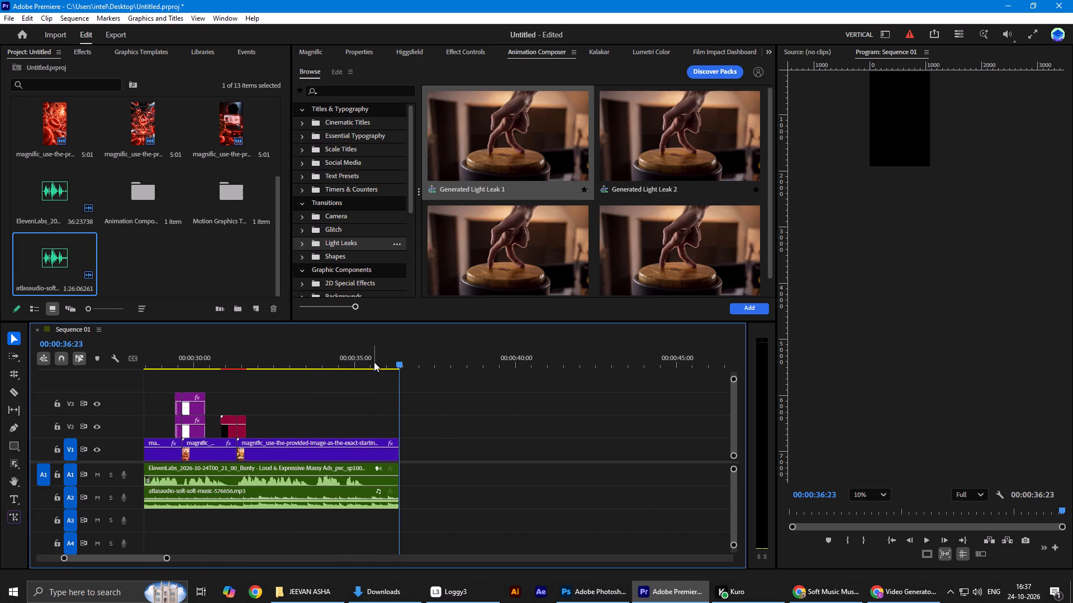
drag(374, 362, 365, 365)
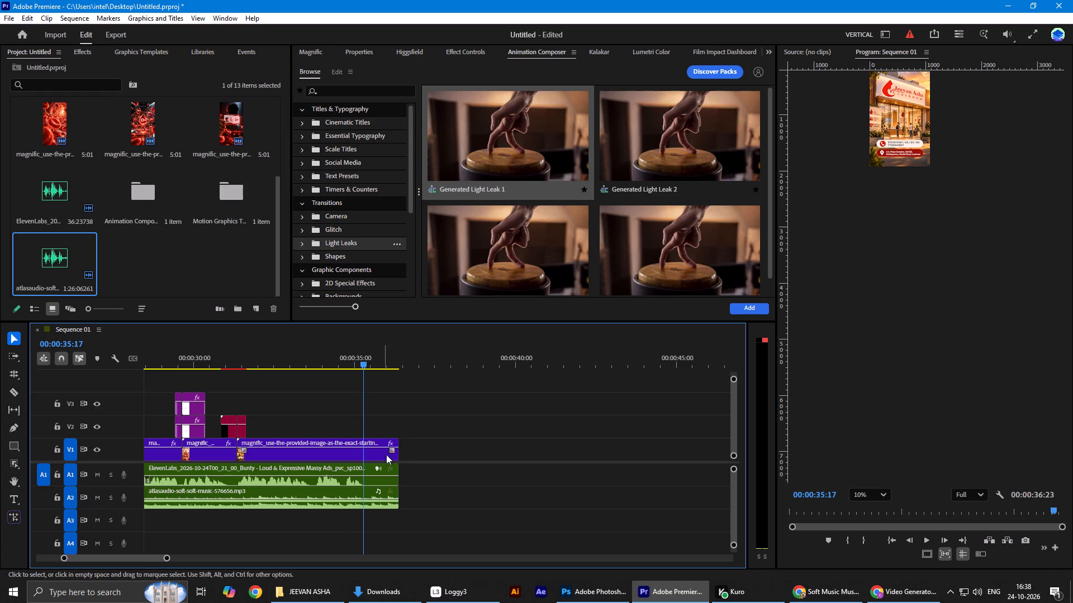
key(space)
key(space)
drag(391, 448, 363, 449)
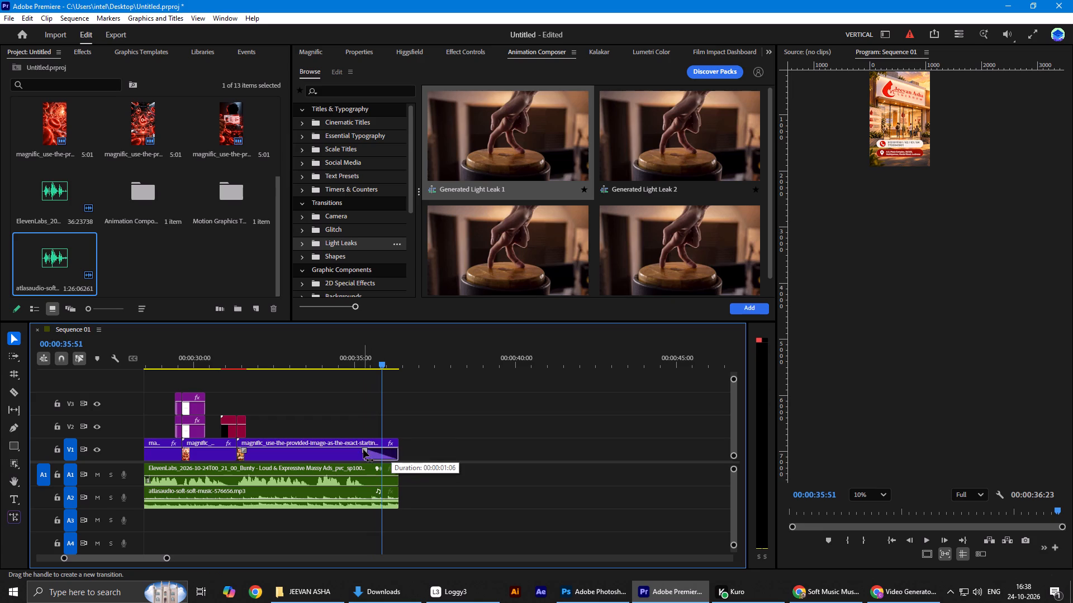
drag(363, 449, 360, 449)
Add a fade-out at the end of the A2 music clip, play the ending, and save the project.
drag(390, 495, 352, 498)
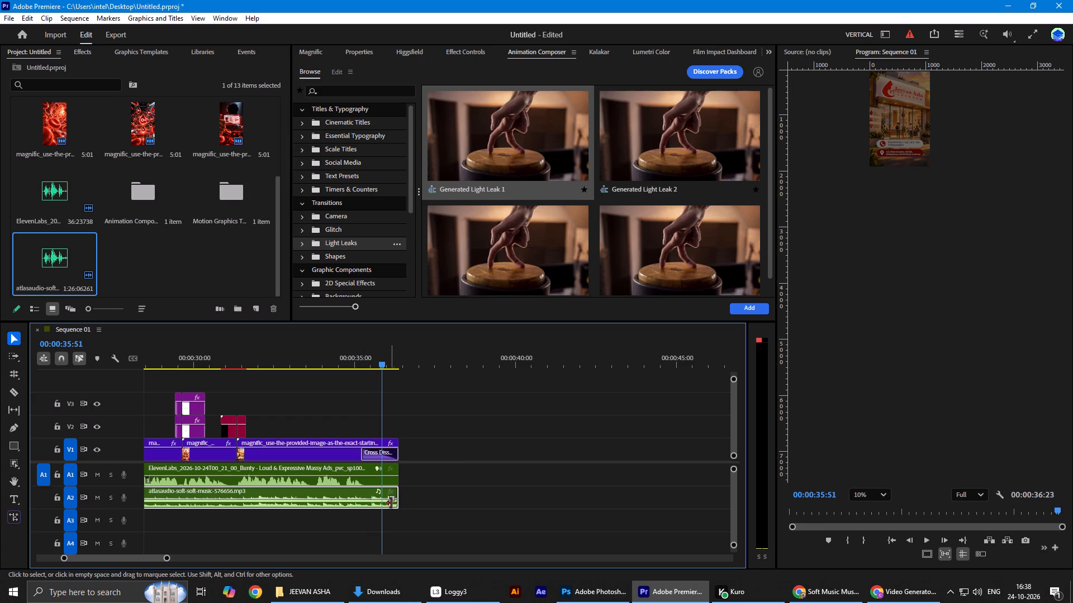
drag(393, 500, 346, 500)
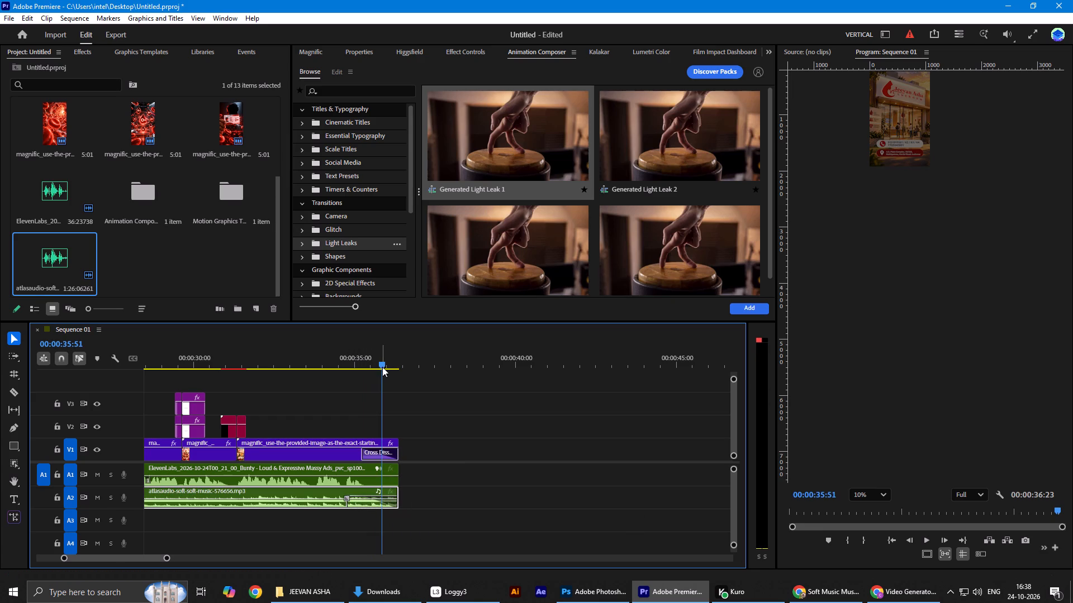
drag(382, 367, 351, 365)
key(space)
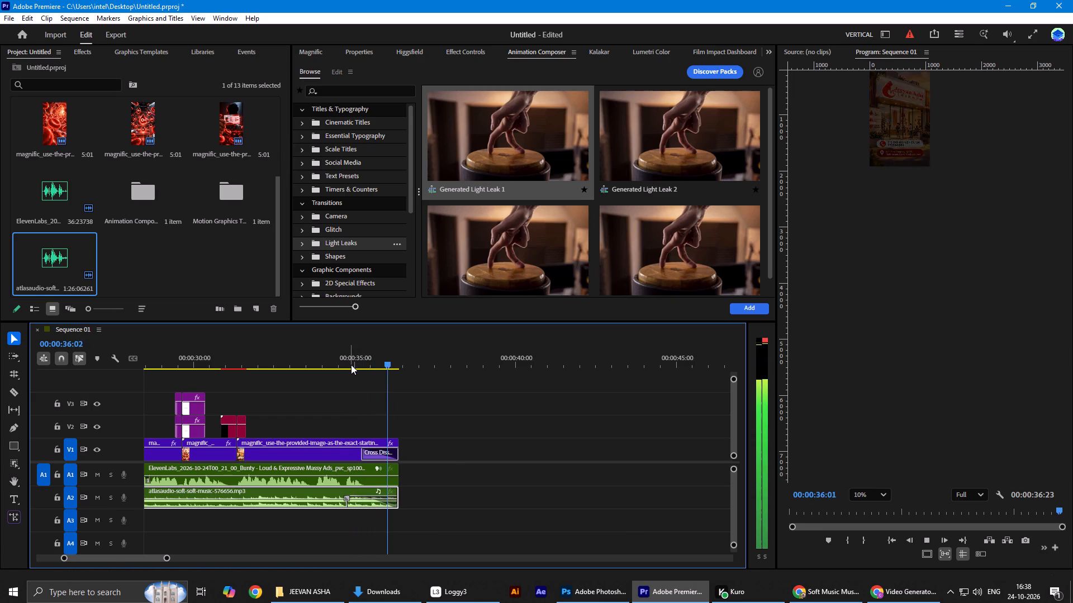
key(ctrl+s)
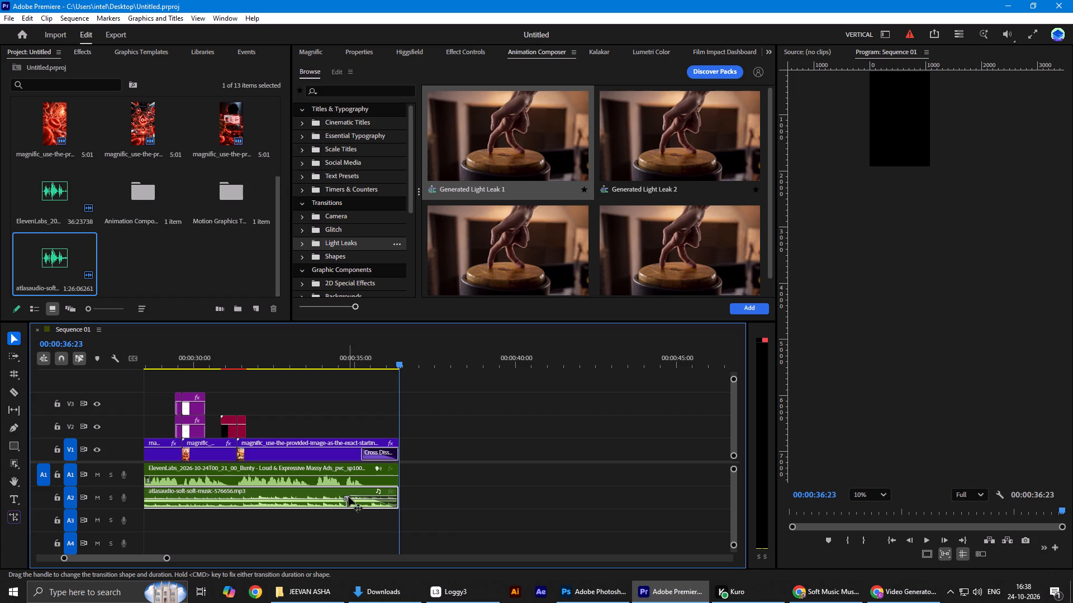
Lengthen the music clip's fade-out so it starts earlier, replay the ending, and save the project.
drag(348, 496, 328, 497)
drag(392, 354, 356, 362)
key(space)
key(ctrl+s)
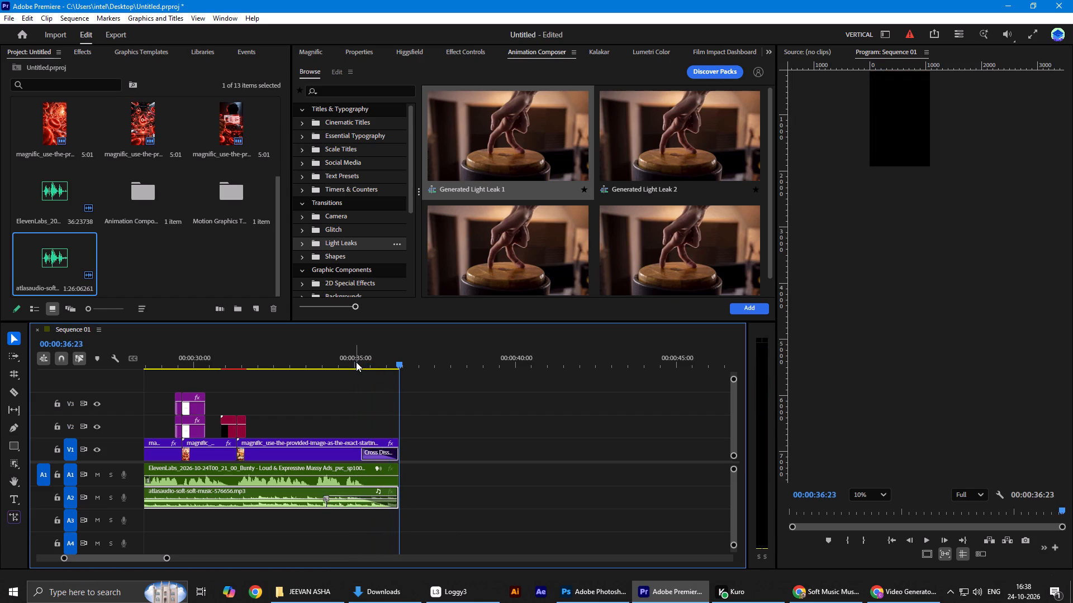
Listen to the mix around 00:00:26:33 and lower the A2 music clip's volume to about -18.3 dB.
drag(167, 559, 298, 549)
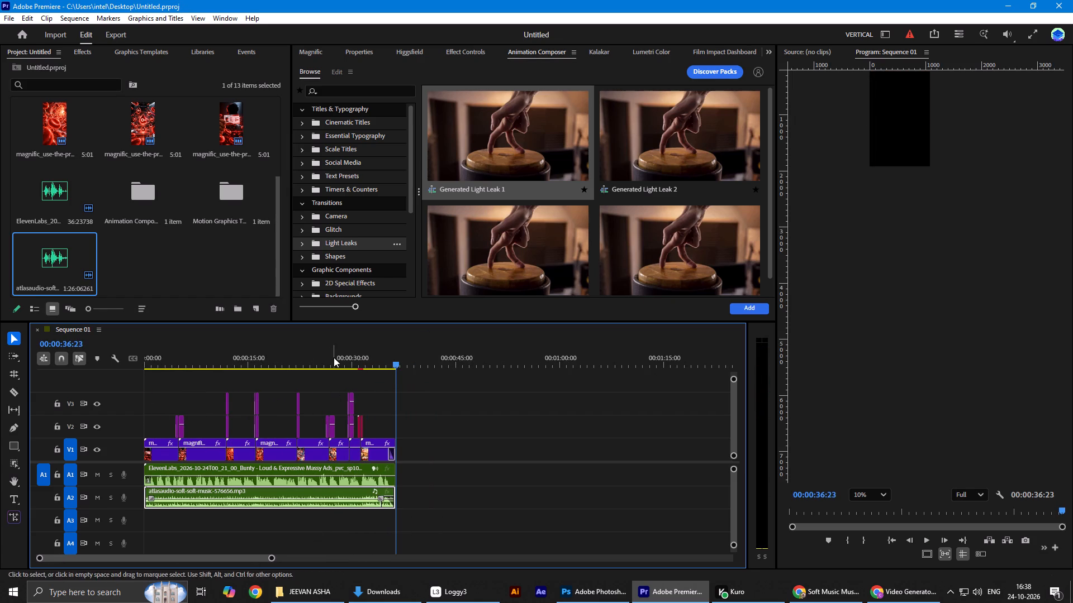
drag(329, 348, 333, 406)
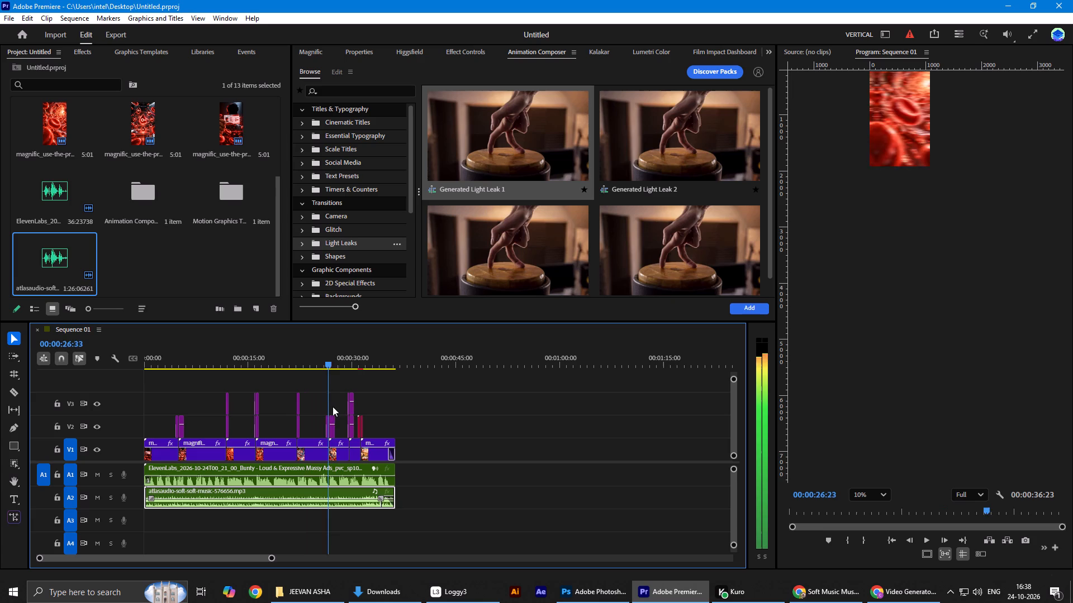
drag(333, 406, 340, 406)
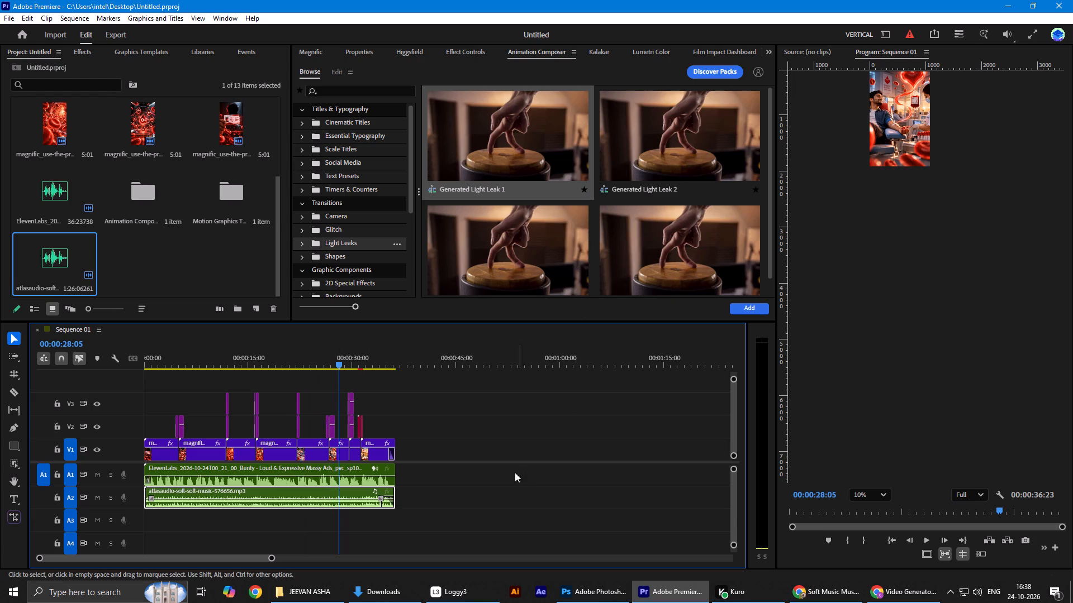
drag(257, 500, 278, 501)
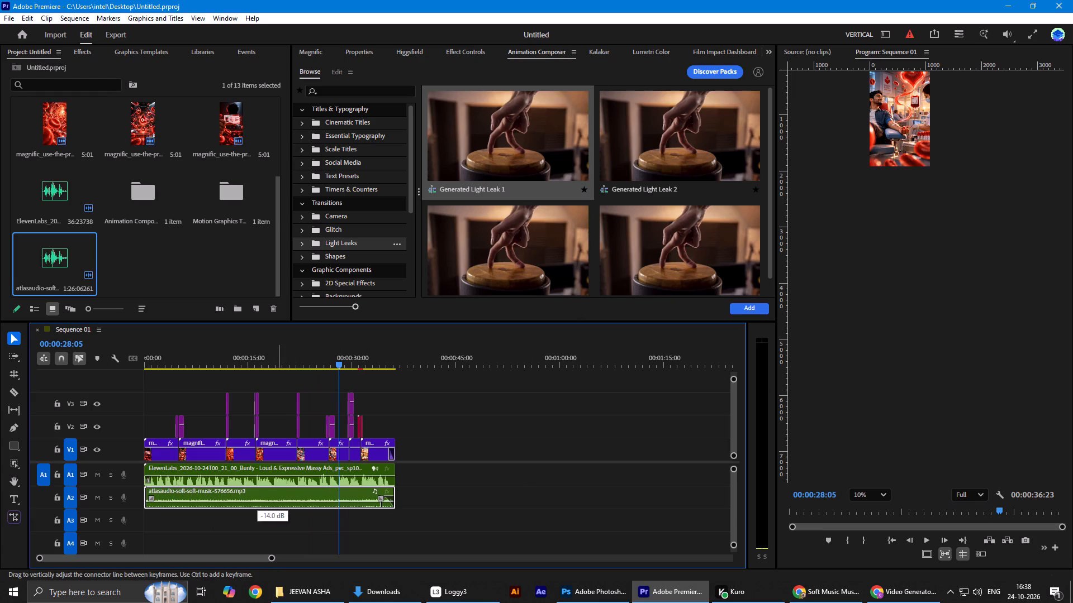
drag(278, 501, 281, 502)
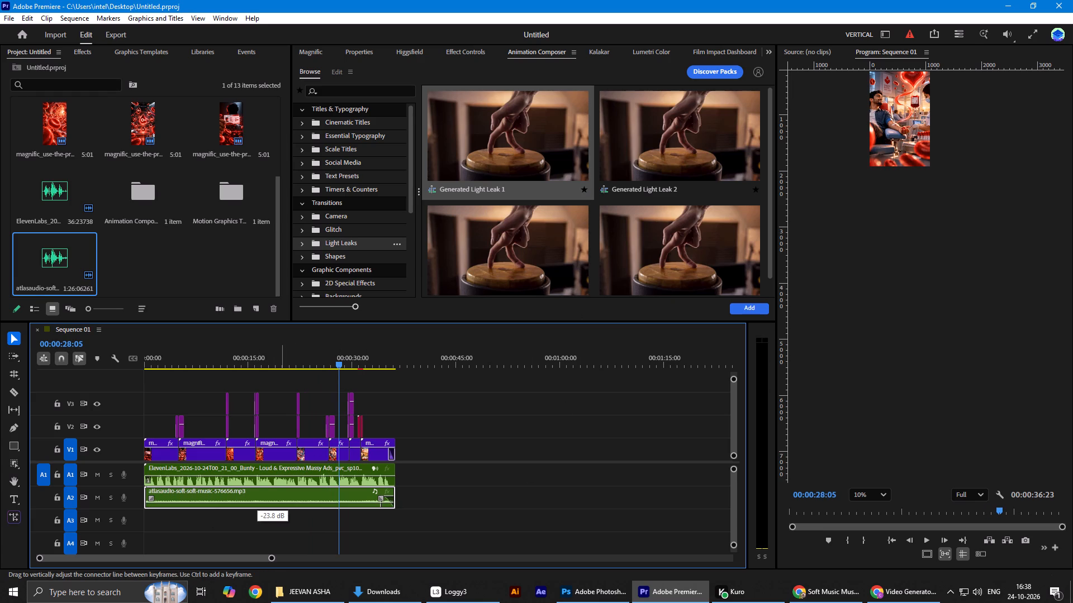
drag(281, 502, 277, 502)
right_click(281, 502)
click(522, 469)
Play the sequence from near its start, set the music clip's volume level to -23.5 dB, check the mix, and save.
drag(342, 355, 0, 407)
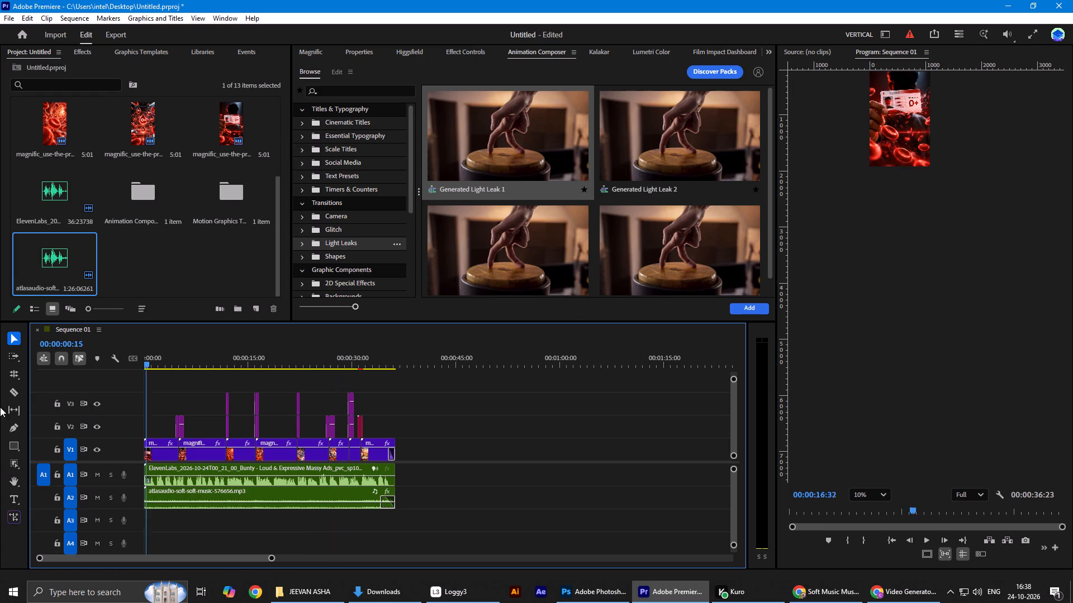
drag(0, 407, 0, 442)
key(space)
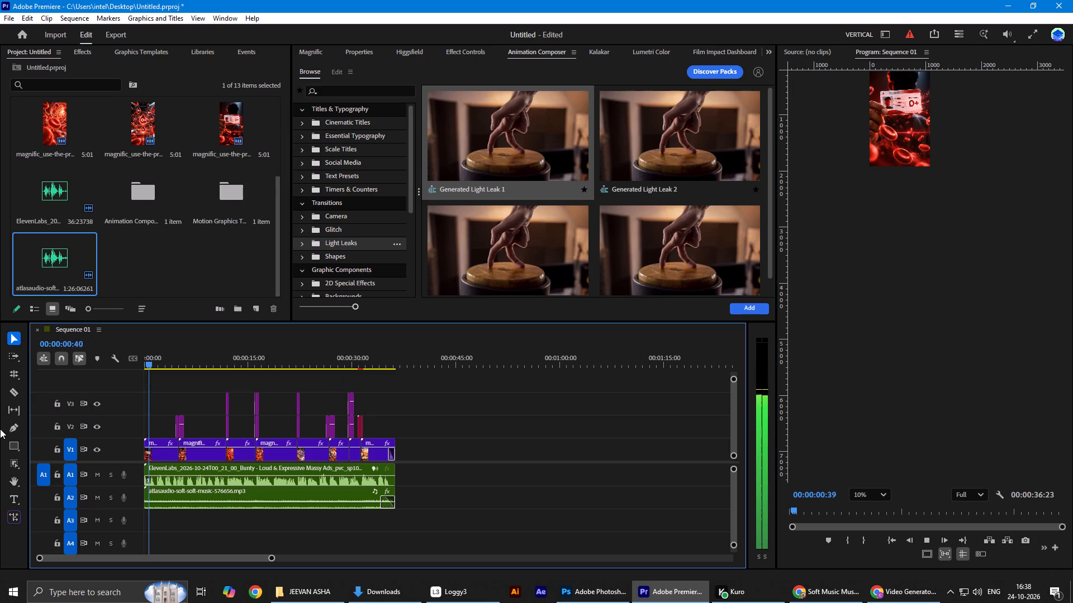
click(463, 48)
click(258, 490)
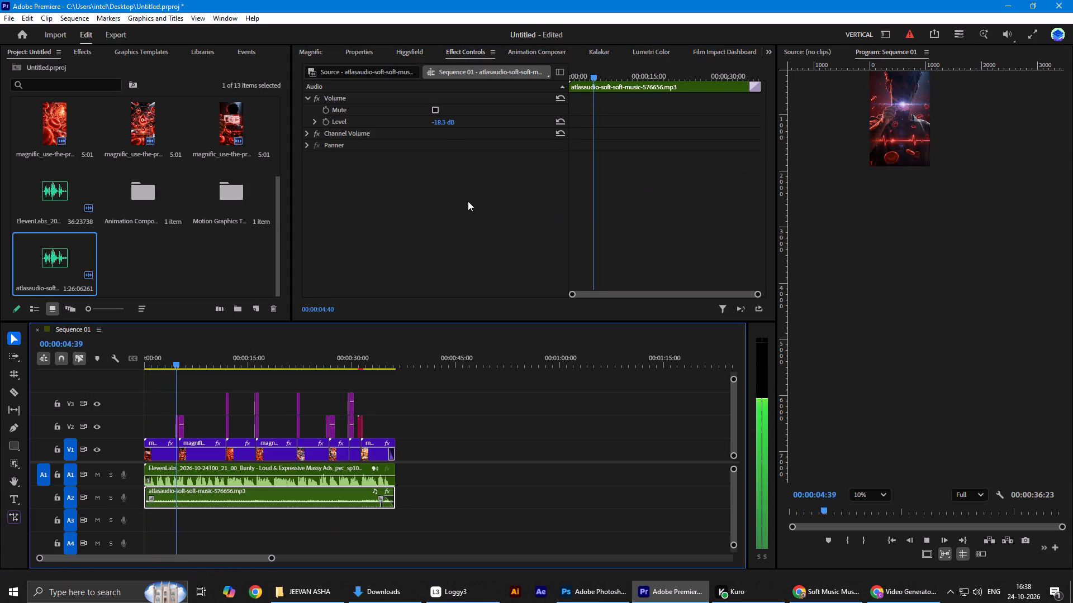
click(445, 121)
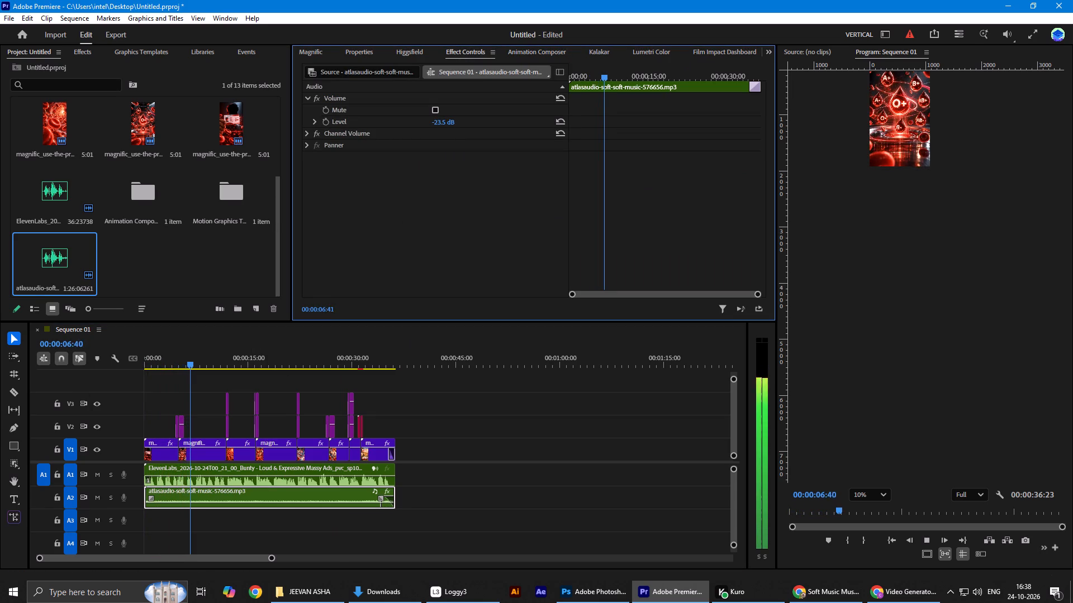
key(ctrl+s)
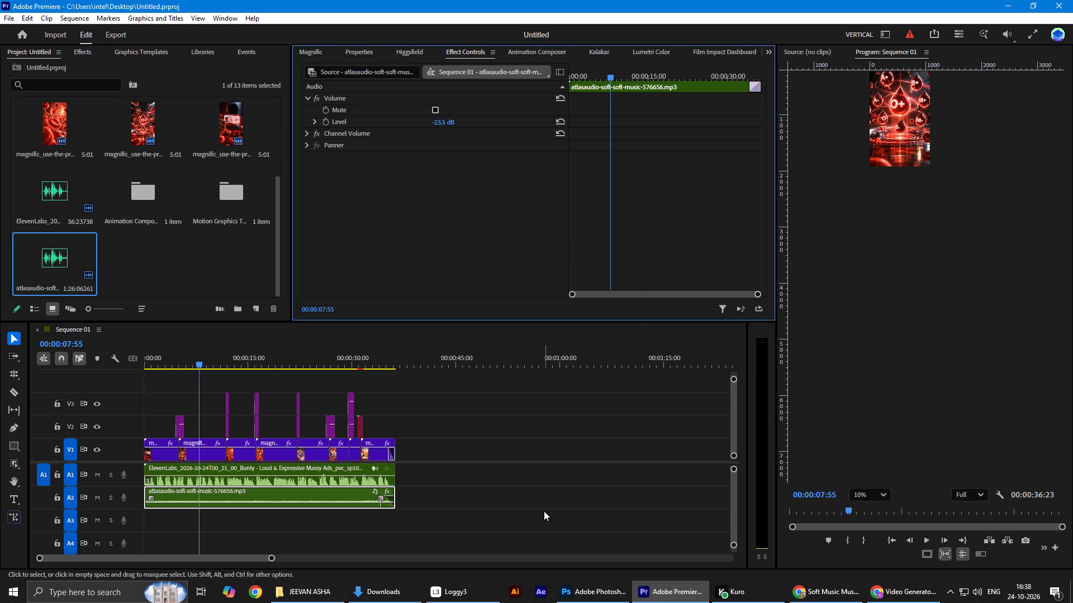
key(space)
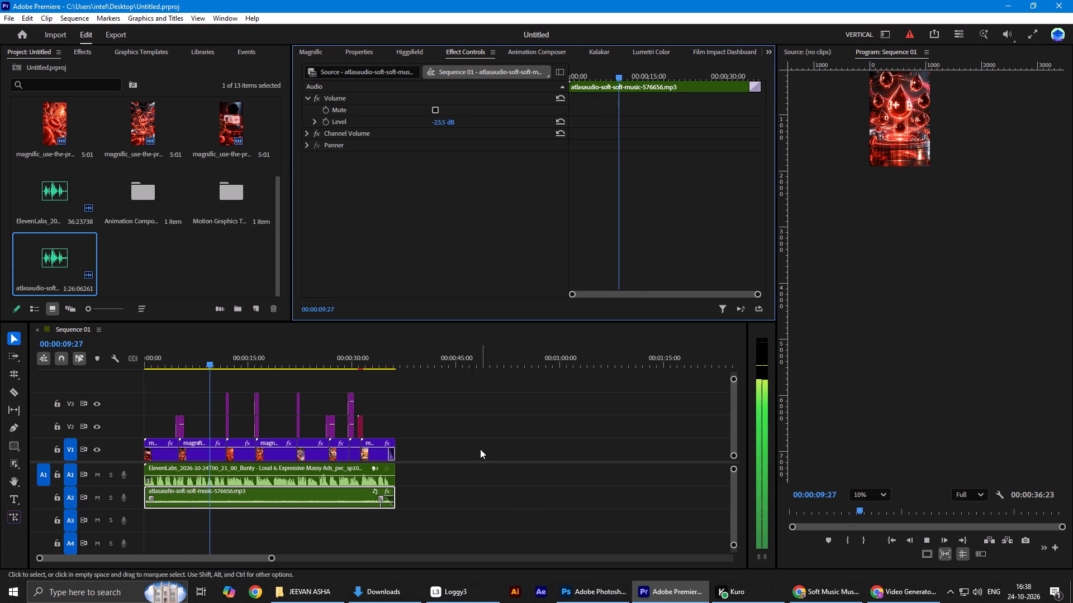
click(460, 425)
key(ctrl+s)
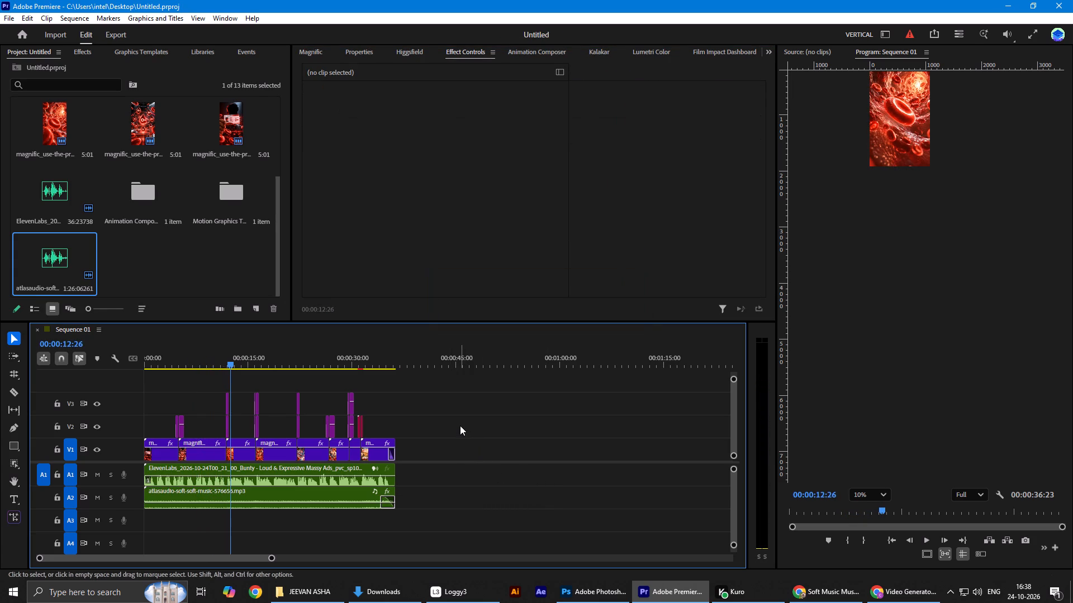
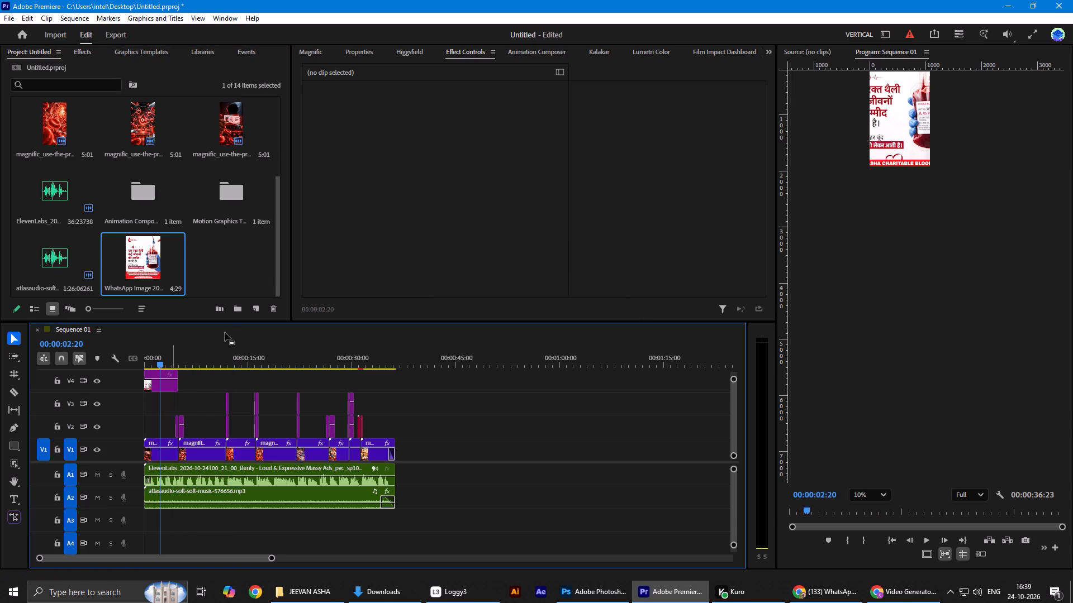
Select the poster image clip on V4 and examine its layout and text in the frame at 00:00:02:20.
click(159, 385)
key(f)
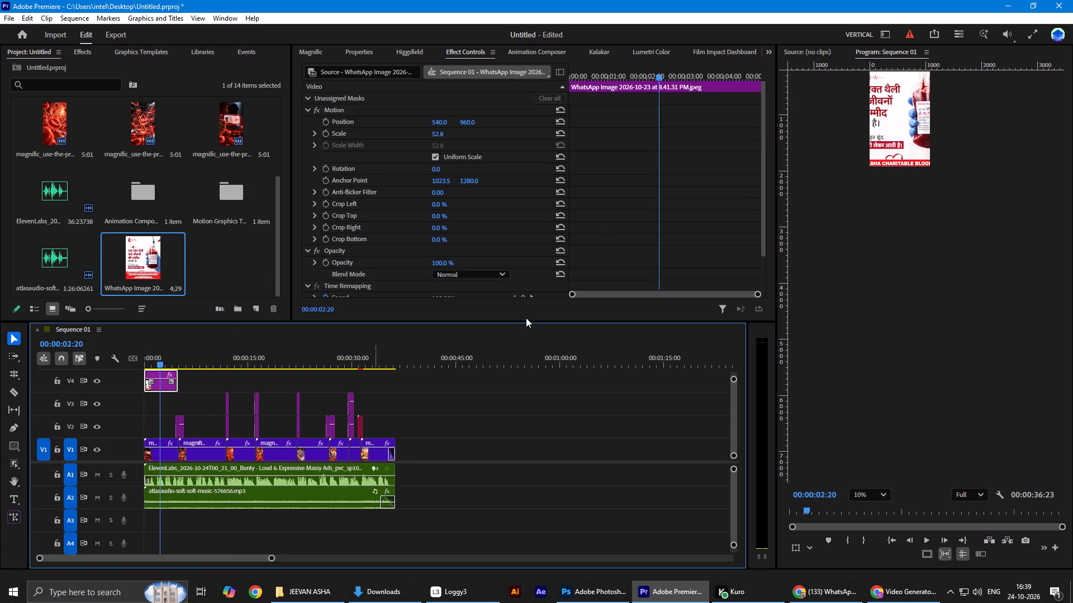
scroll(919, 270, down, 2)
scroll(878, 95, up, 11)
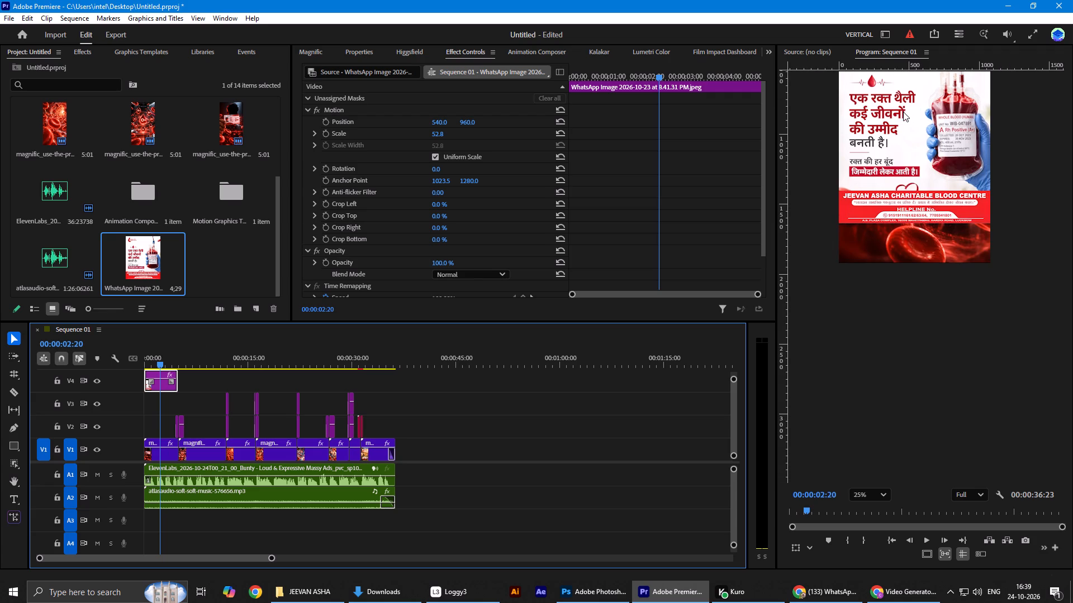
scroll(897, 121, up, 3)
scroll(897, 121, down, 1)
scroll(897, 121, up, 1)
scroll(897, 121, down, 1)
scroll(897, 121, up, 2)
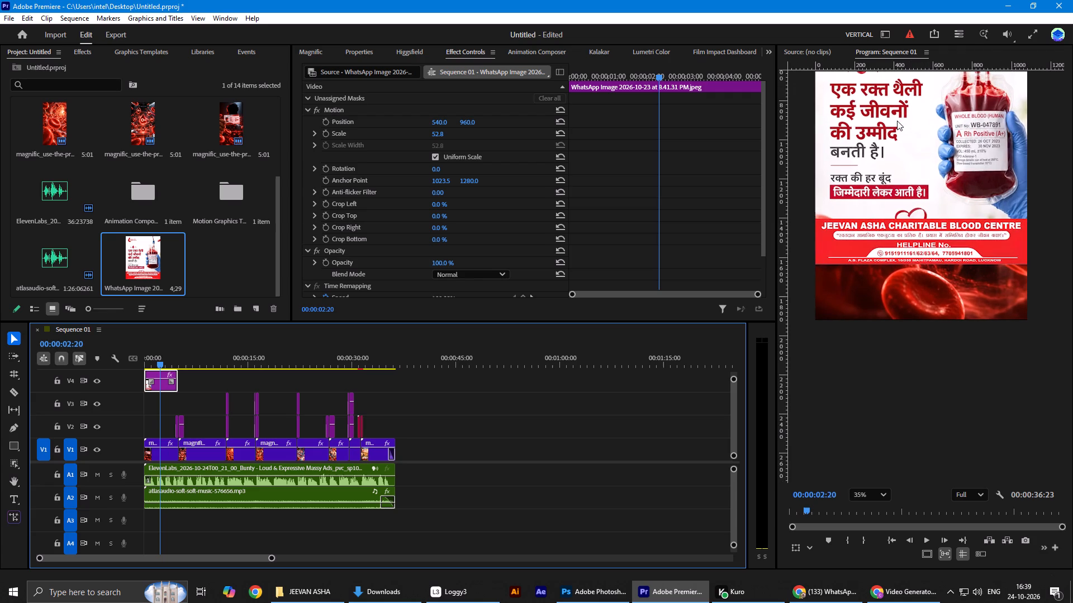
scroll(897, 122, up, 1)
scroll(897, 122, down, 2)
scroll(897, 122, up, 1)
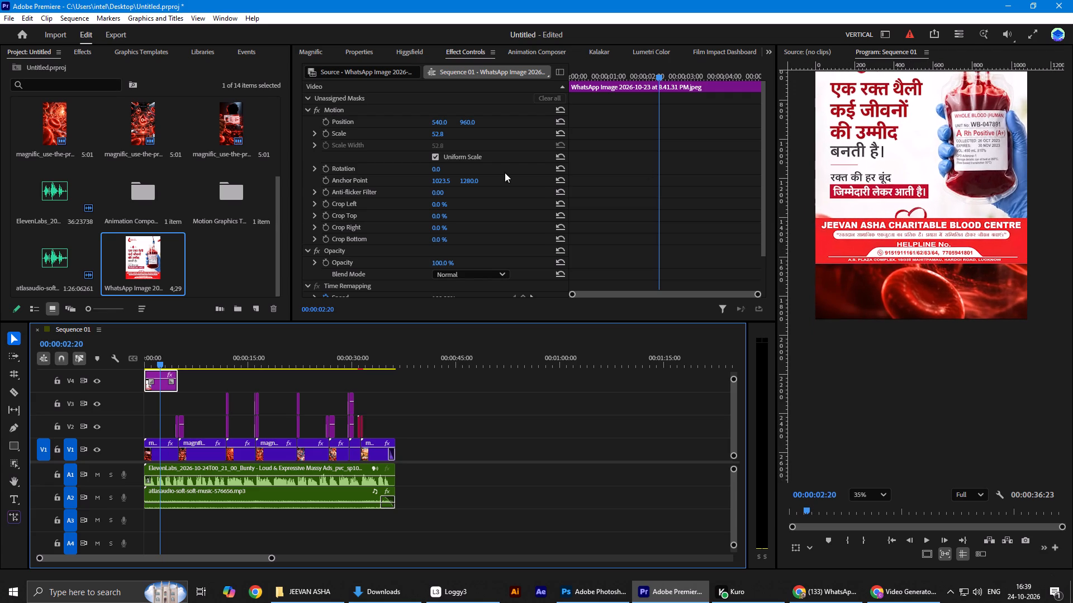
Crop the poster image clip on V4 by 91% from the top, leaving only its helpline and address strip.
drag(436, 219, 450, 215)
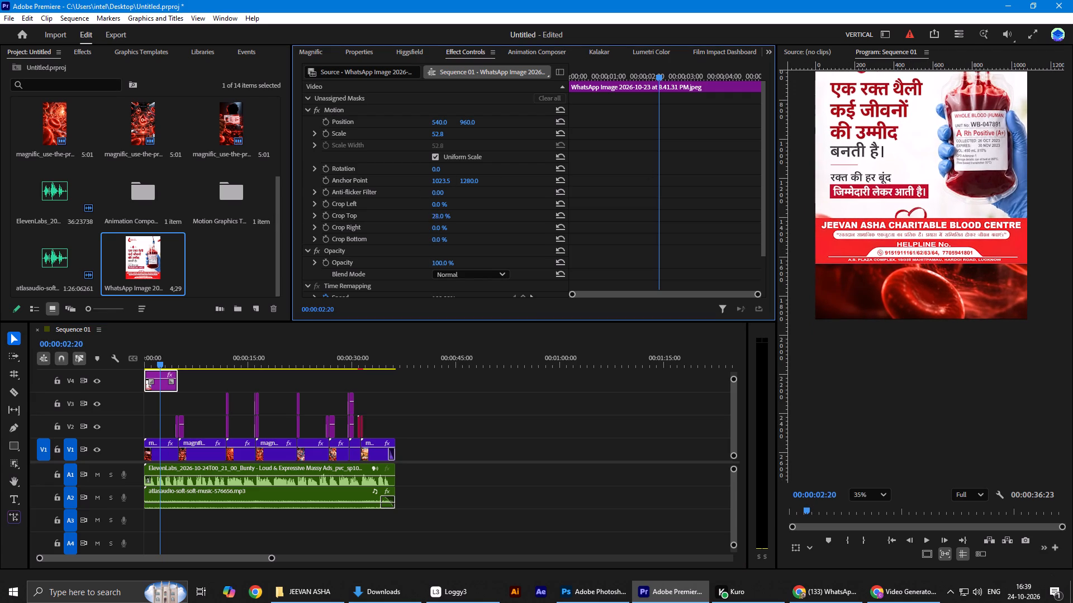
drag(450, 215, 493, 211)
scroll(940, 251, up, 2)
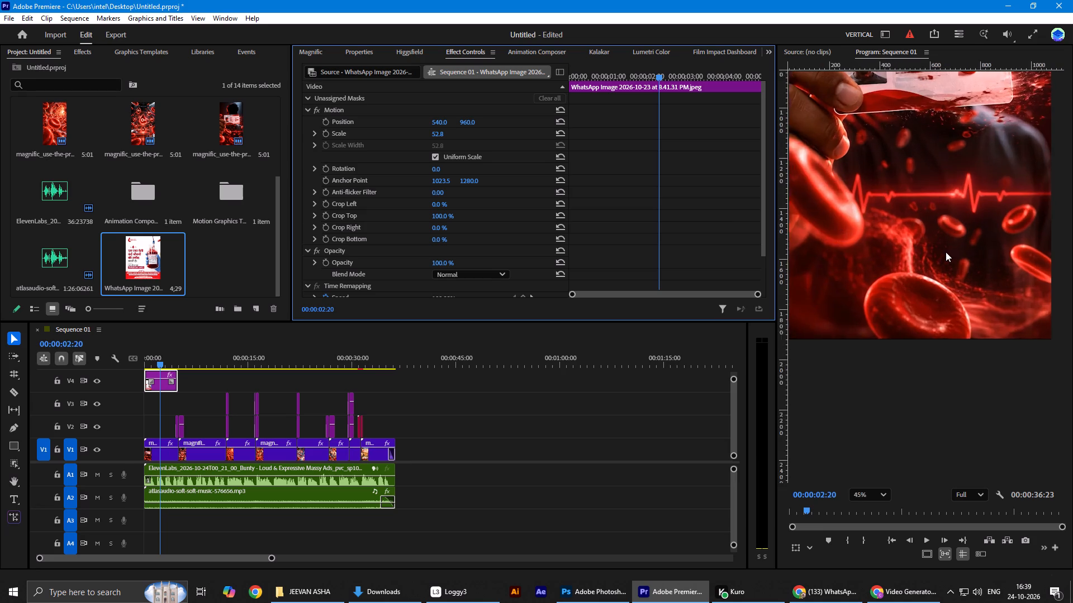
scroll(946, 252, up, 6)
click(437, 218)
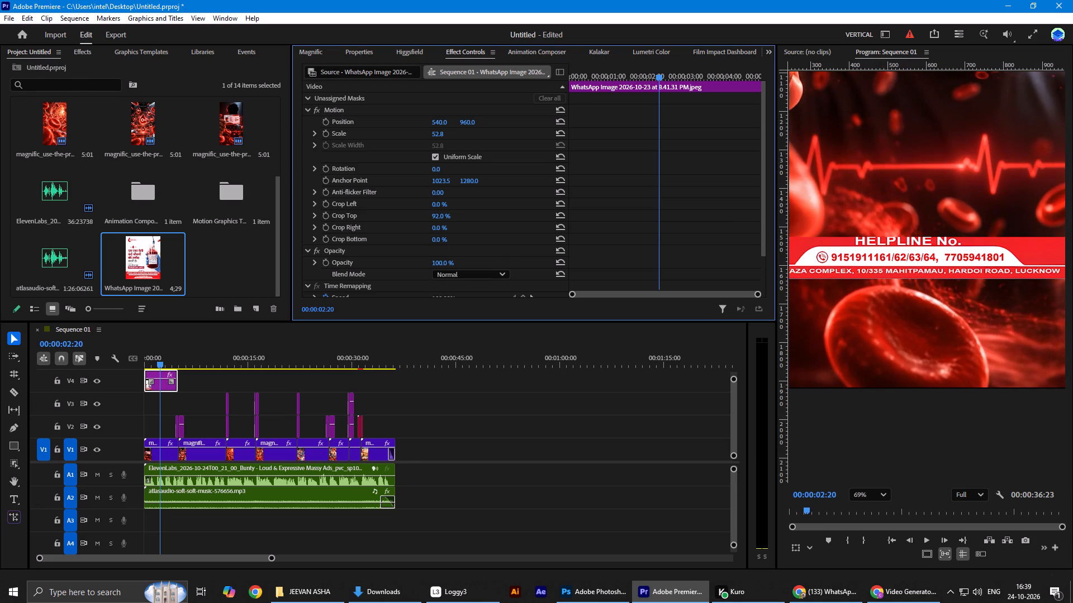
click(441, 215)
text(31)
key(Return)
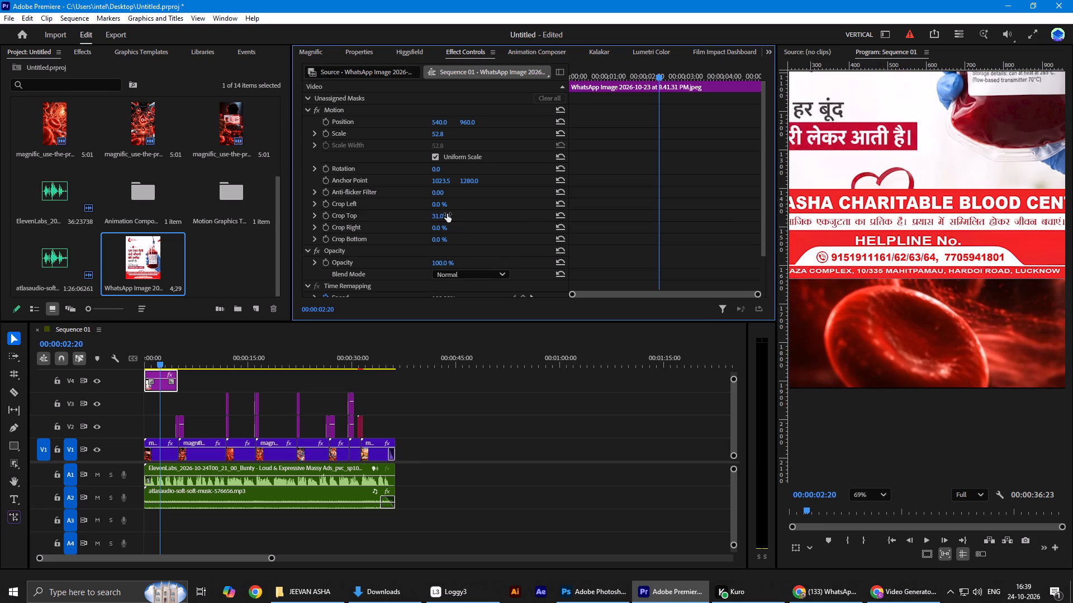
click(447, 214)
text(91)
key(Return)
key(Return)
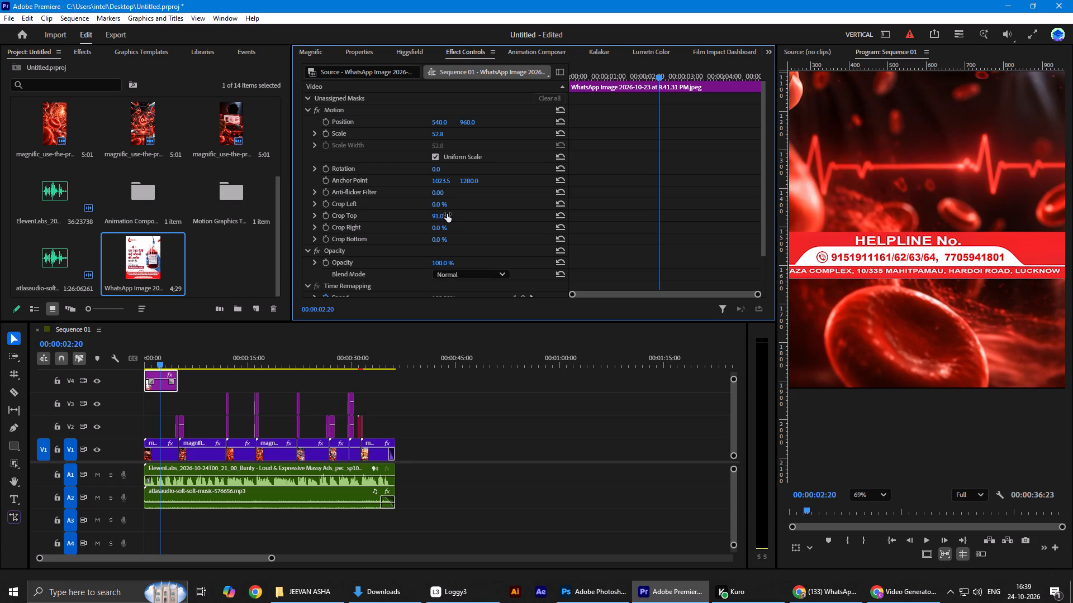
Move the cropped helpline strip down to the bottom edge of the frame, at vertical position 1244.
click(872, 492)
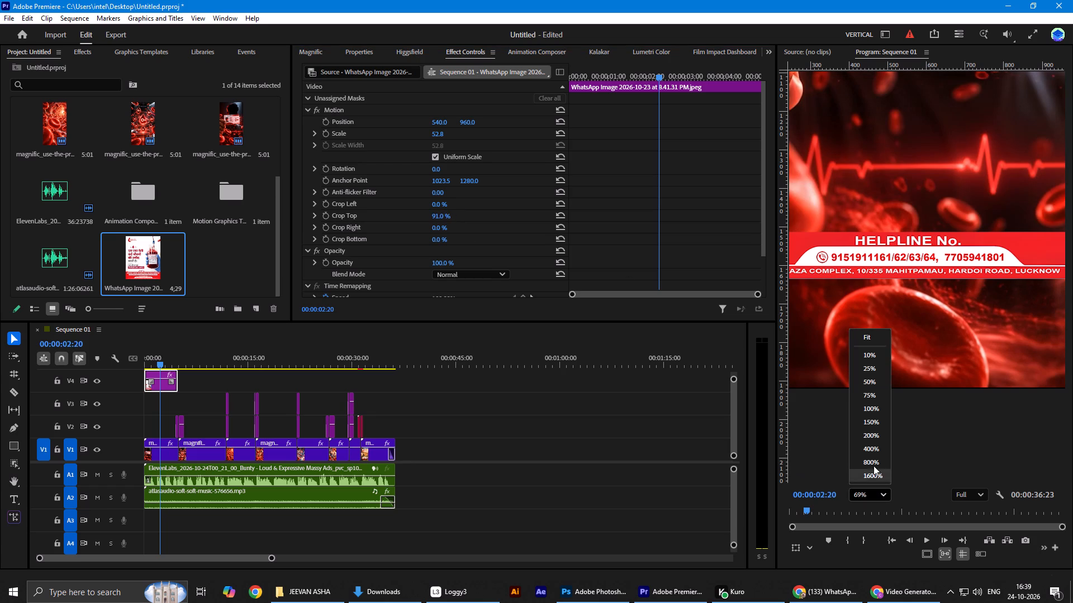
scroll(934, 150, down, 3)
scroll(908, 153, up, 1)
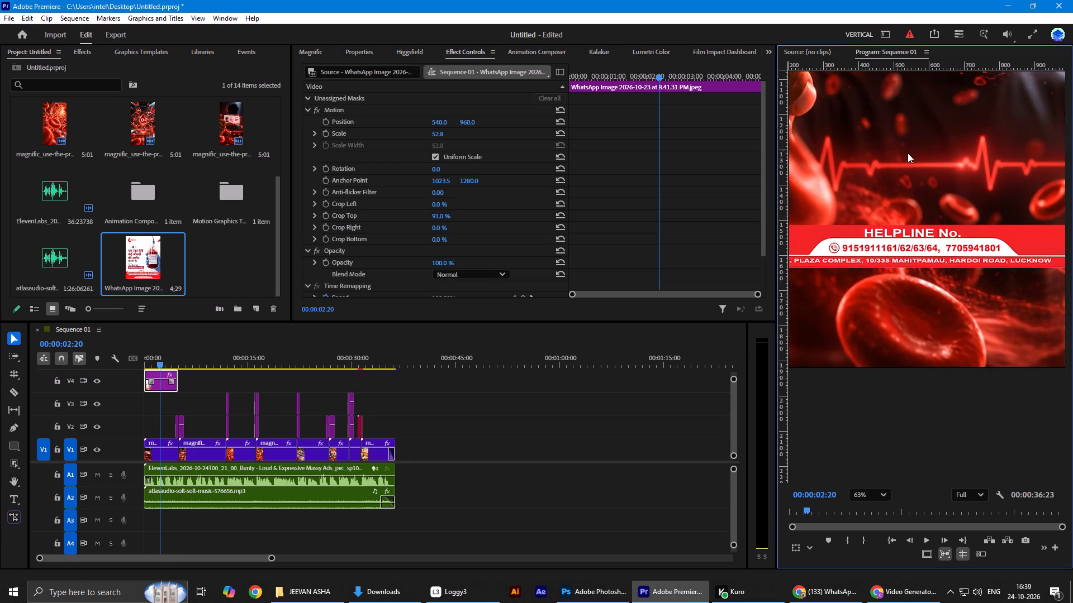
scroll(908, 153, up, 1)
drag(462, 118, 649, 132)
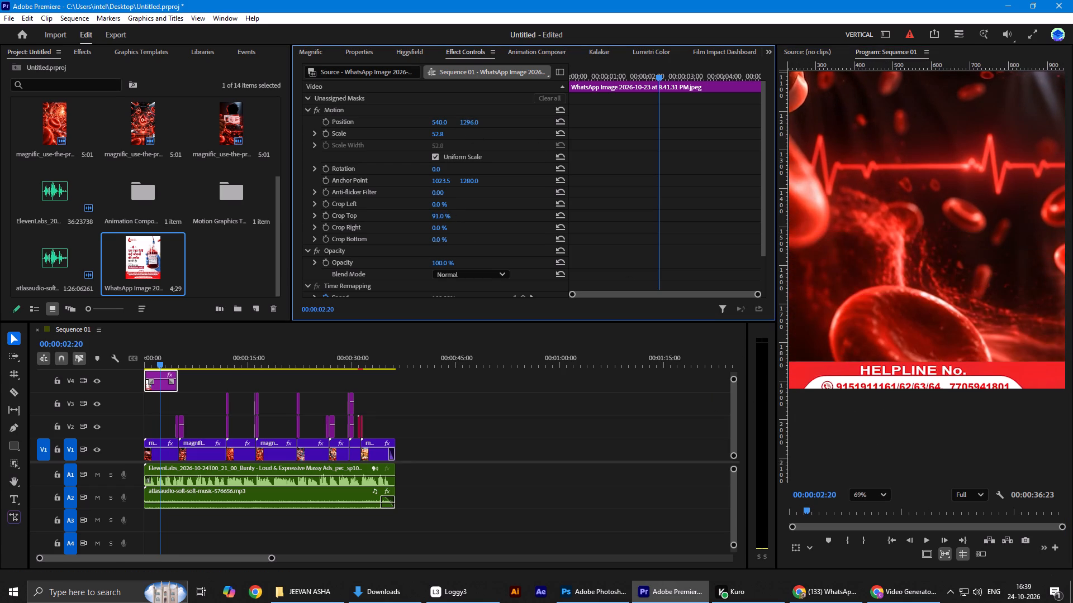
drag(649, 132, 620, 135)
click(854, 499)
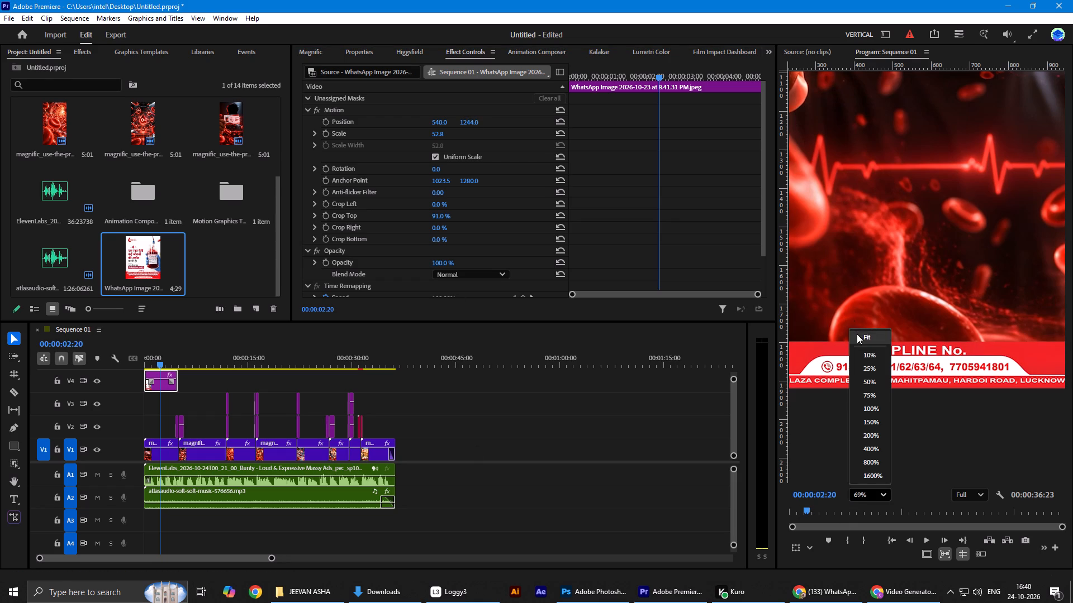
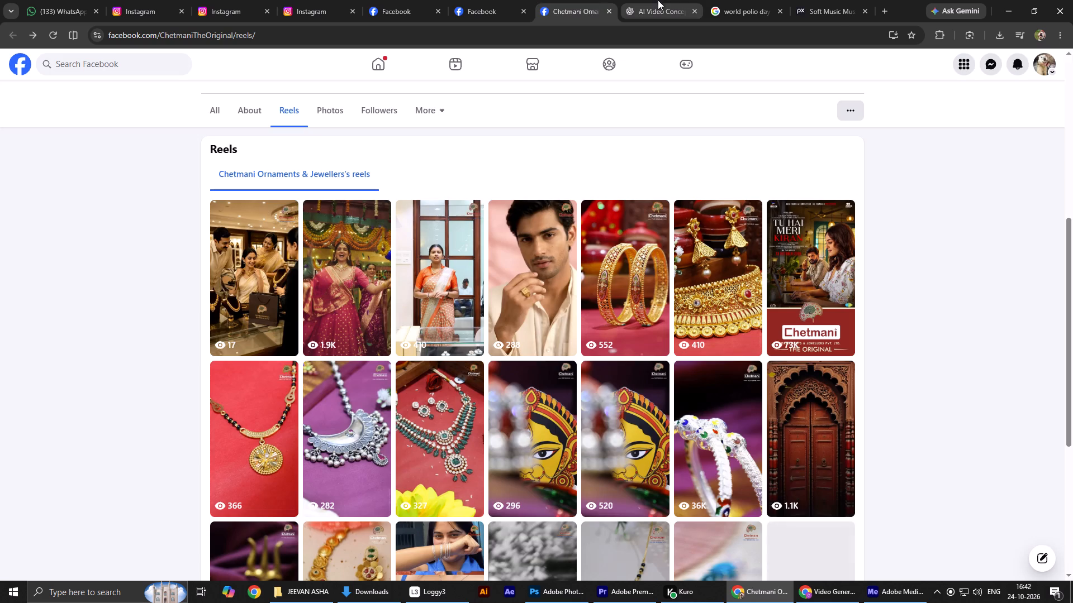
Check the final Jeevan Asha voice-over script in the ChatGPT conversation.
click(658, 0)
scroll(791, 232, down, 1)
scroll(790, 232, up, 1)
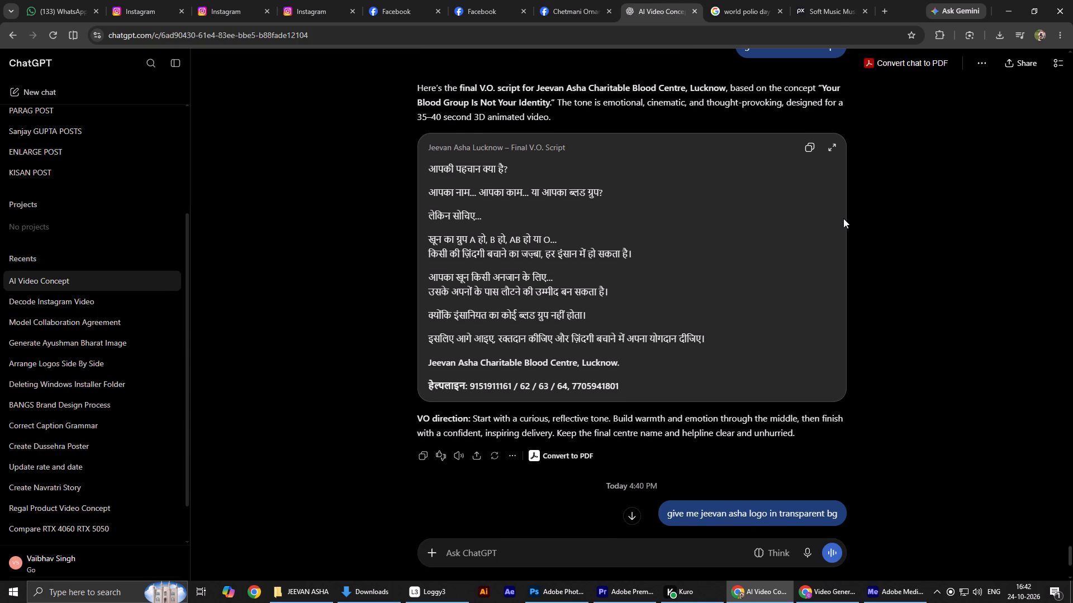
Switch to Media Encoder and name the queued Sequence 01 output file, starting with "23.10.2026 Jeevan Asha", in the Desktop folder.
click(886, 585)
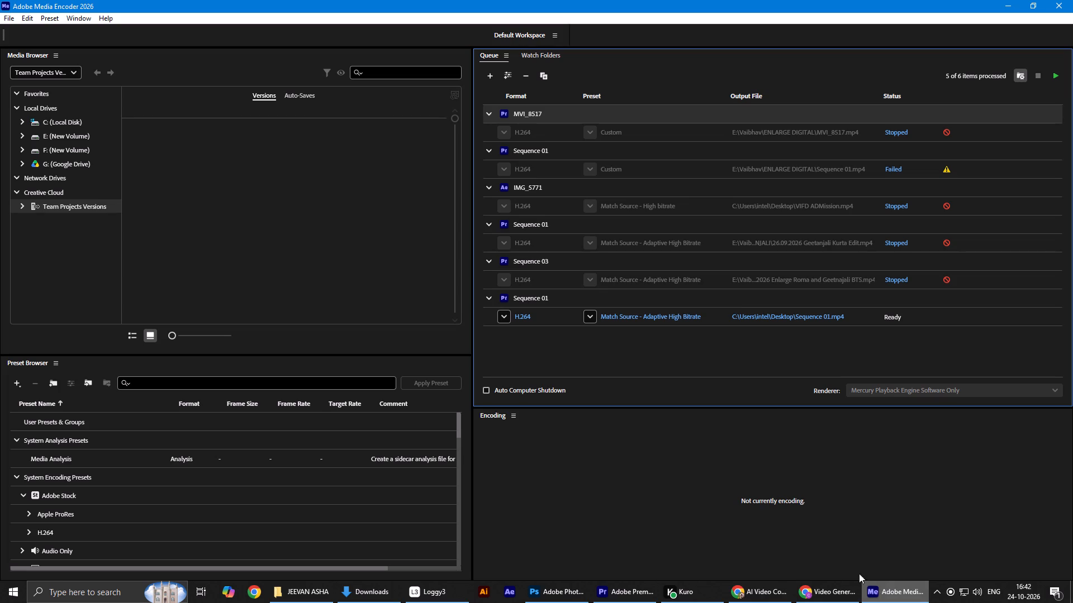
click(796, 313)
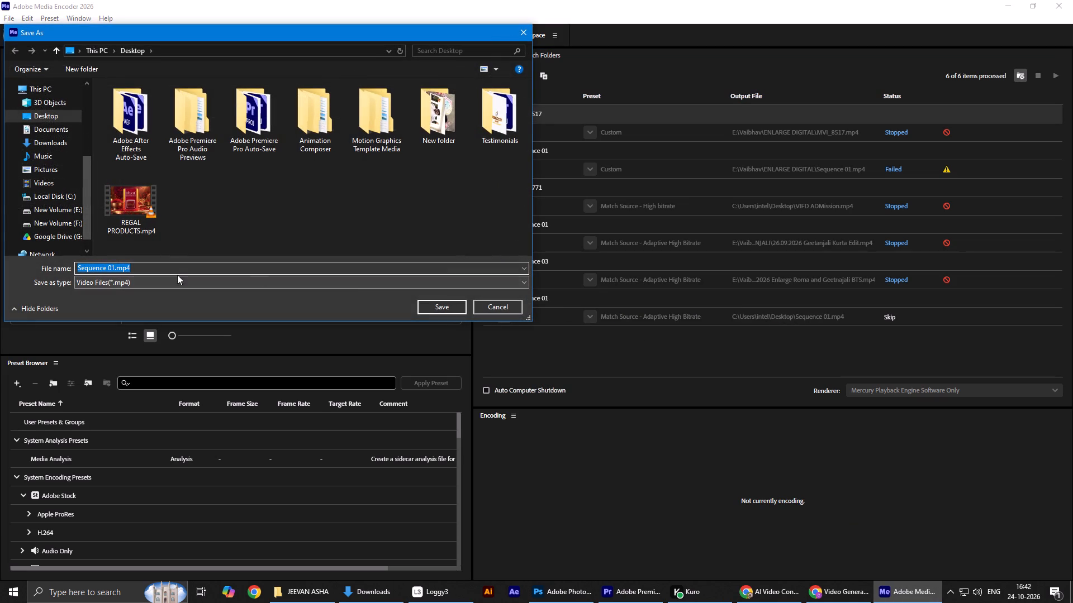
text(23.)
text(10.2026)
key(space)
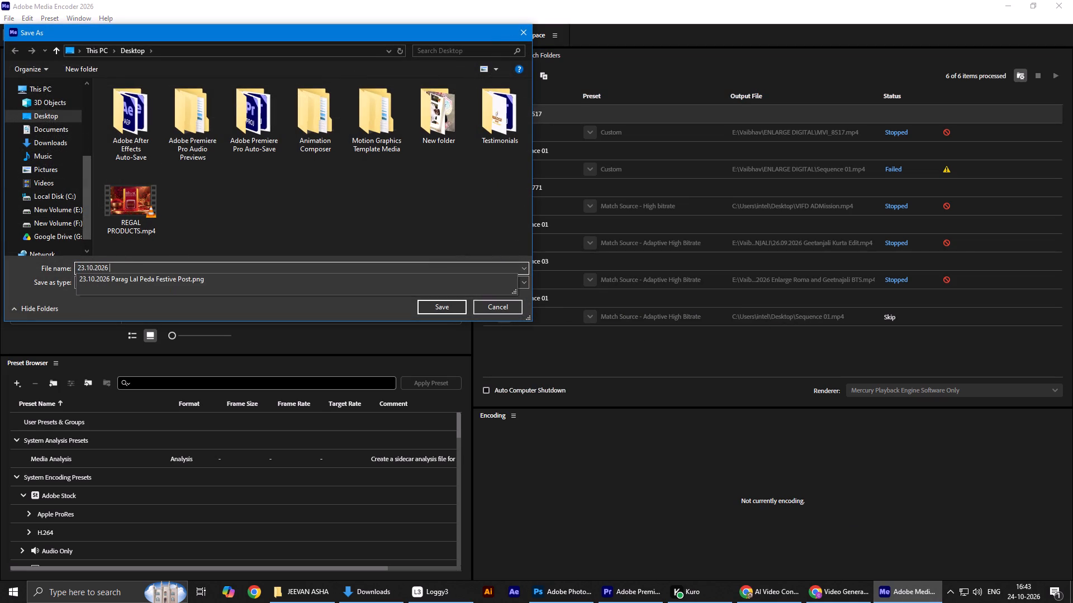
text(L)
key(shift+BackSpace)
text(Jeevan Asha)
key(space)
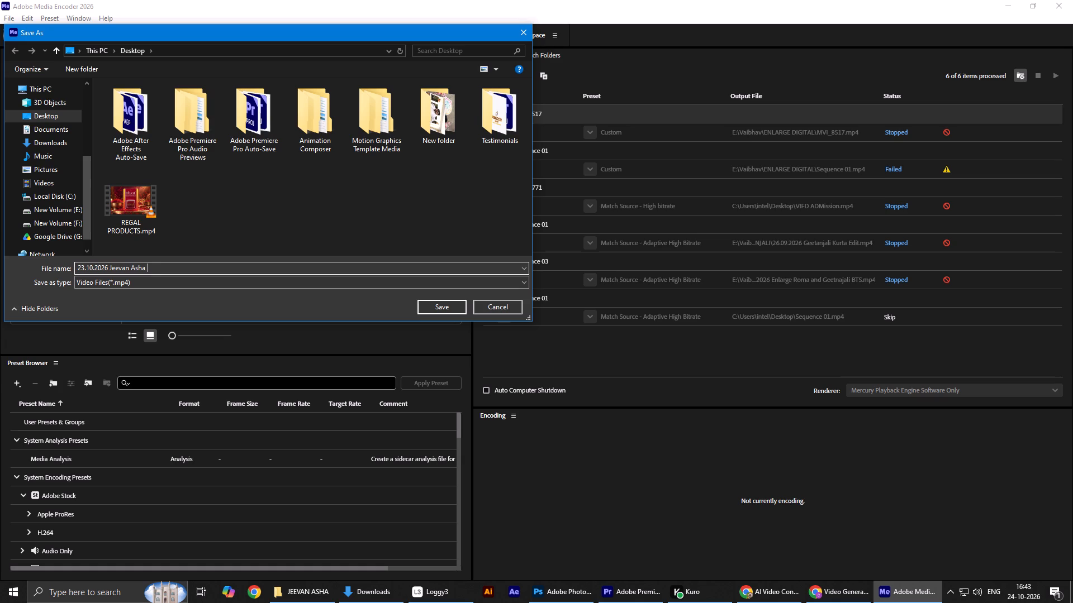
Save the Sequence 01 output to the Desktop as "23.10.2026 Jeevan Asha Blood Bank AI VIDEO" and start encoding the queue.
text(Blood Bank AI VIDEO)
key(Return)
key(Return)
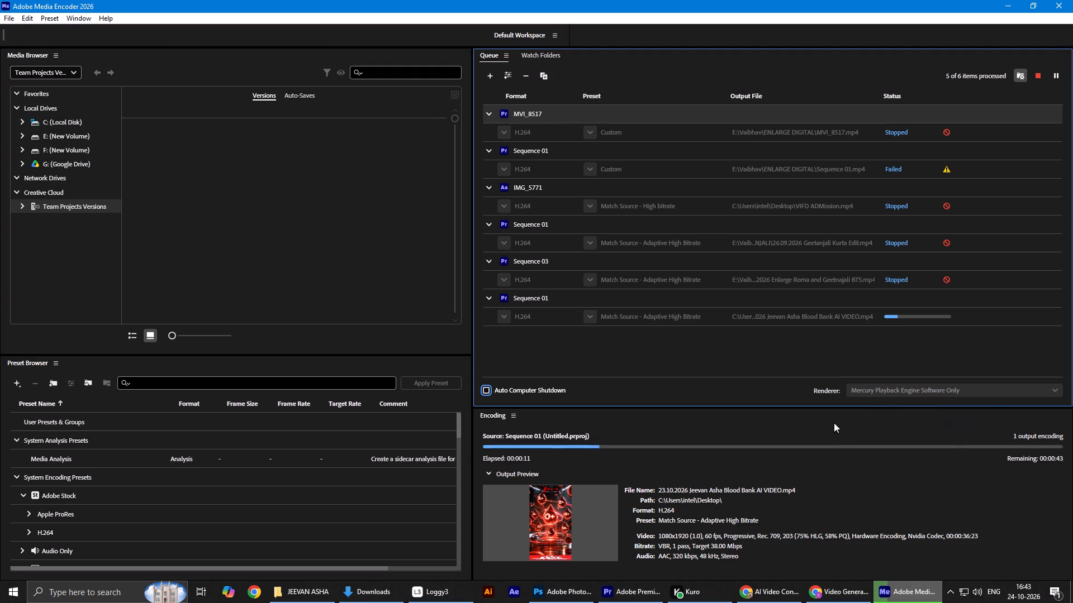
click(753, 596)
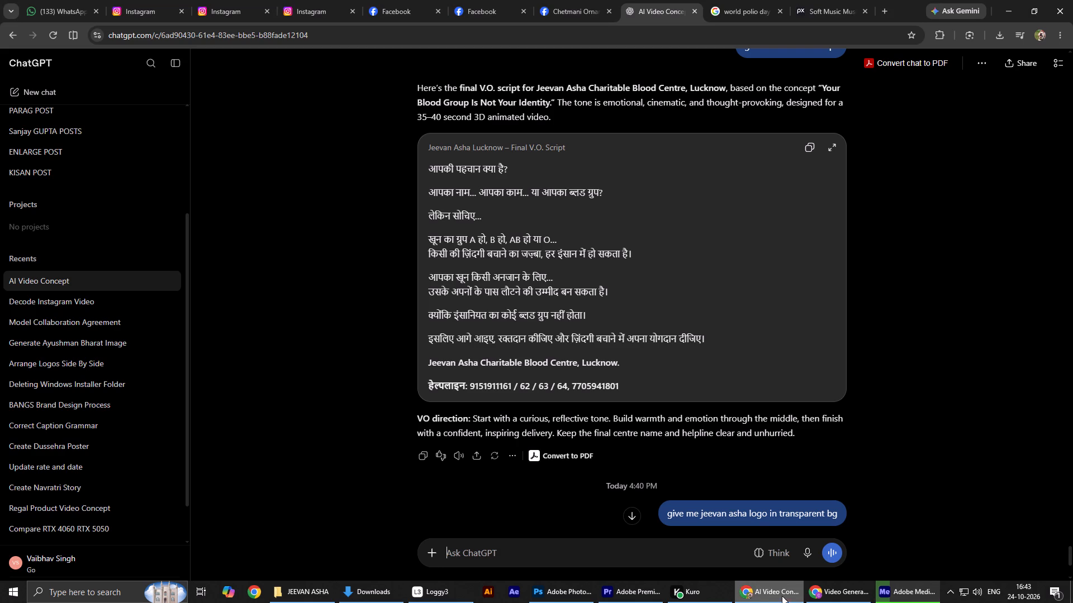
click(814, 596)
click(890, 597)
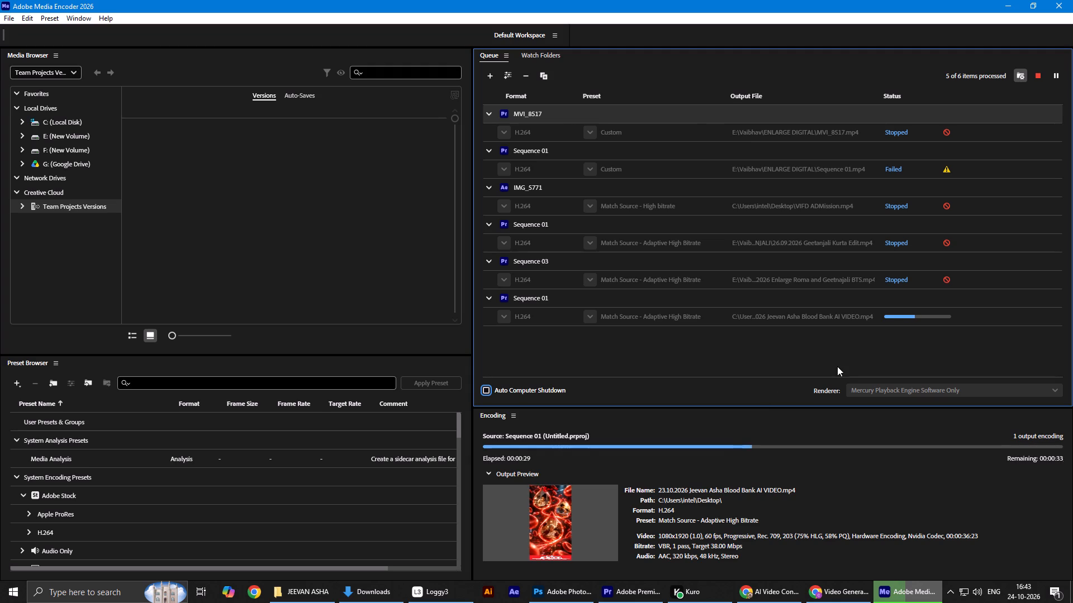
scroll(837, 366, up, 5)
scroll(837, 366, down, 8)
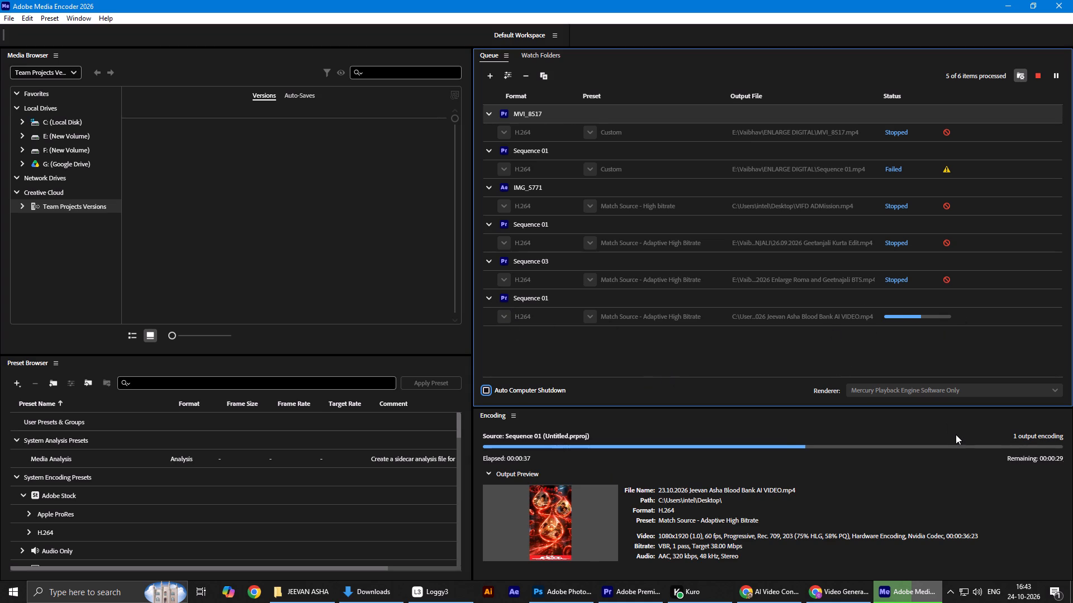